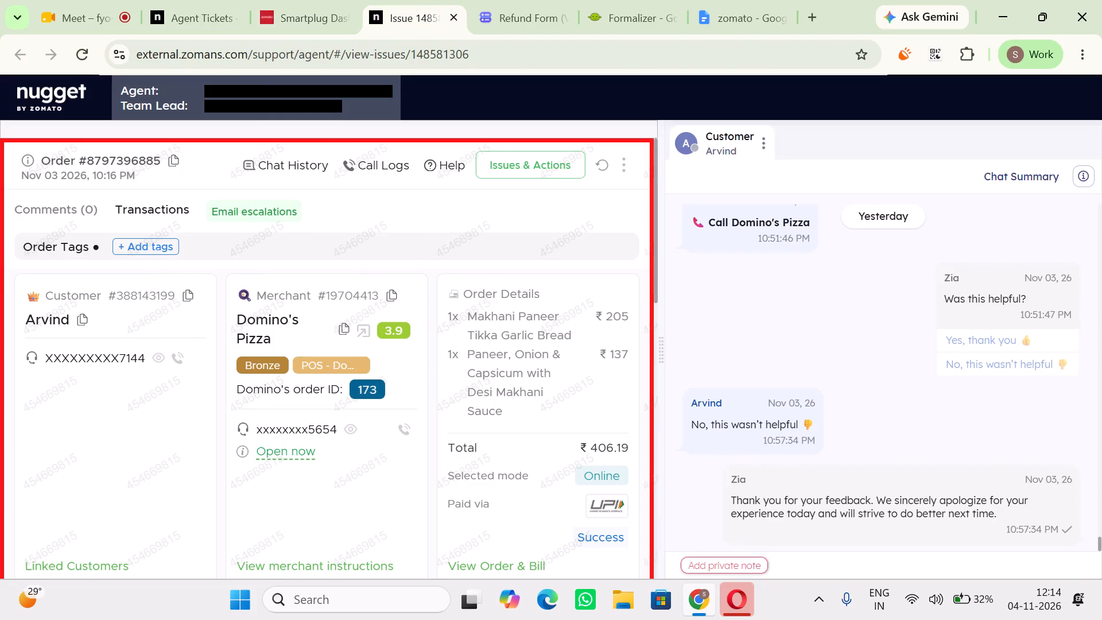
# Request a callback on the agent's phone to connect with the customer of the Domino's Pizza order.
pyautogui.scroll(-4, 742, 384)
pyautogui.scroll(2, 742, 384)
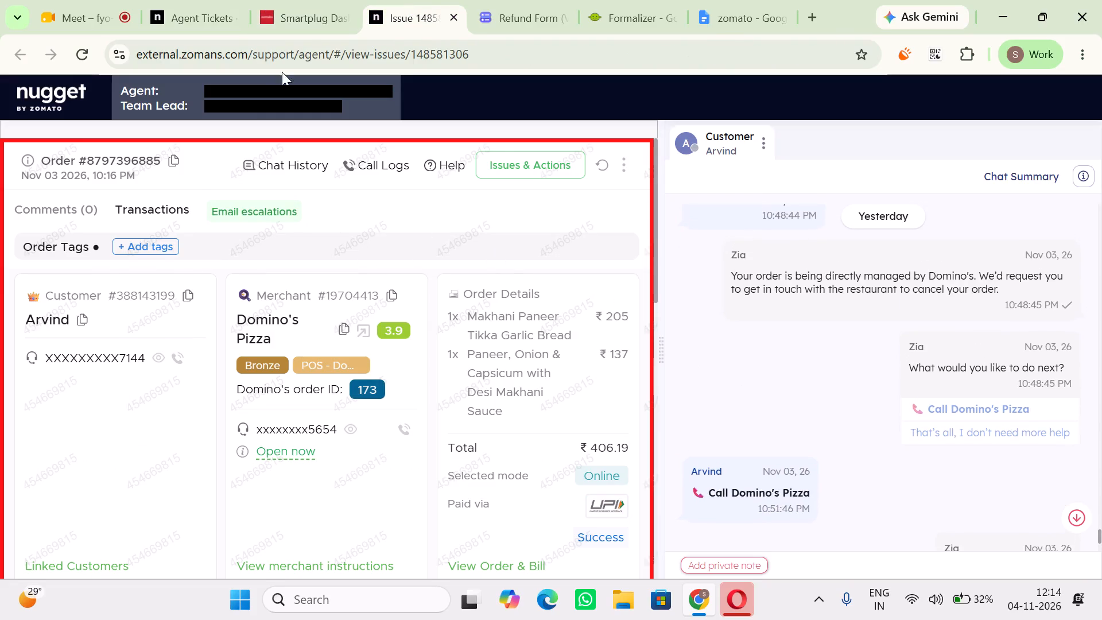
pyautogui.click(262, 0)
pyautogui.click(229, 0)
pyautogui.click(317, 0)
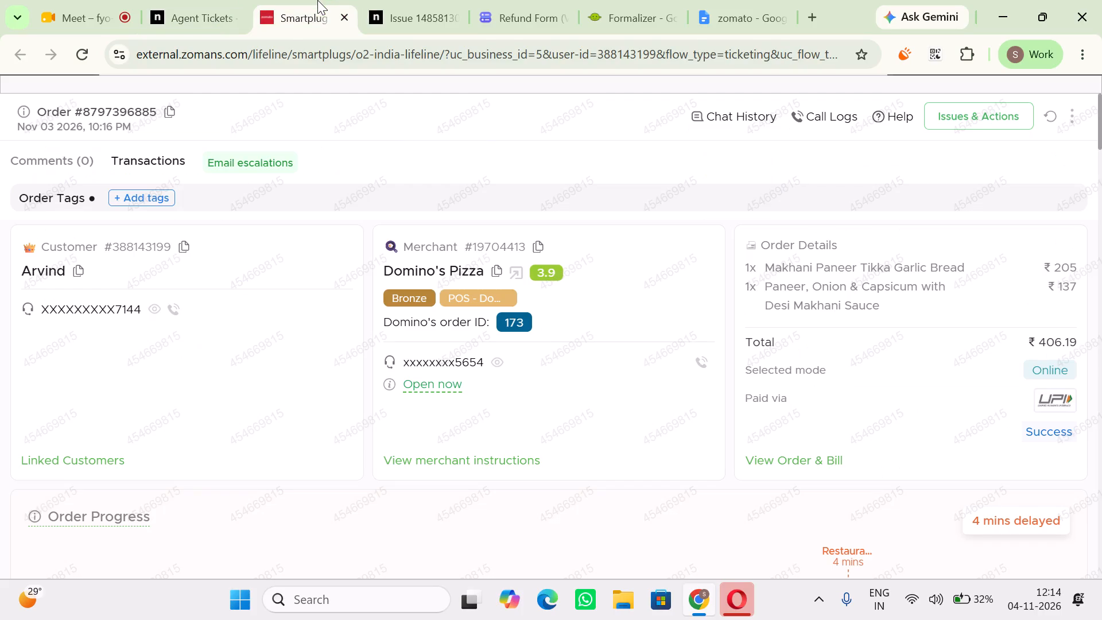
pyautogui.click(245, 0)
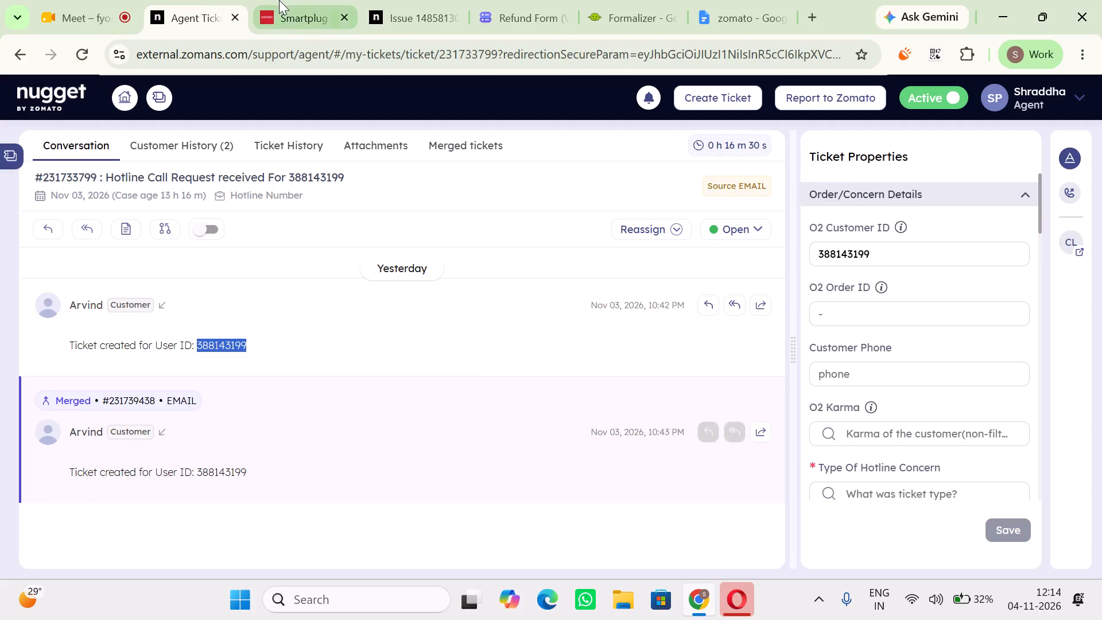
pyautogui.click(279, 0)
pyautogui.click(173, 313)
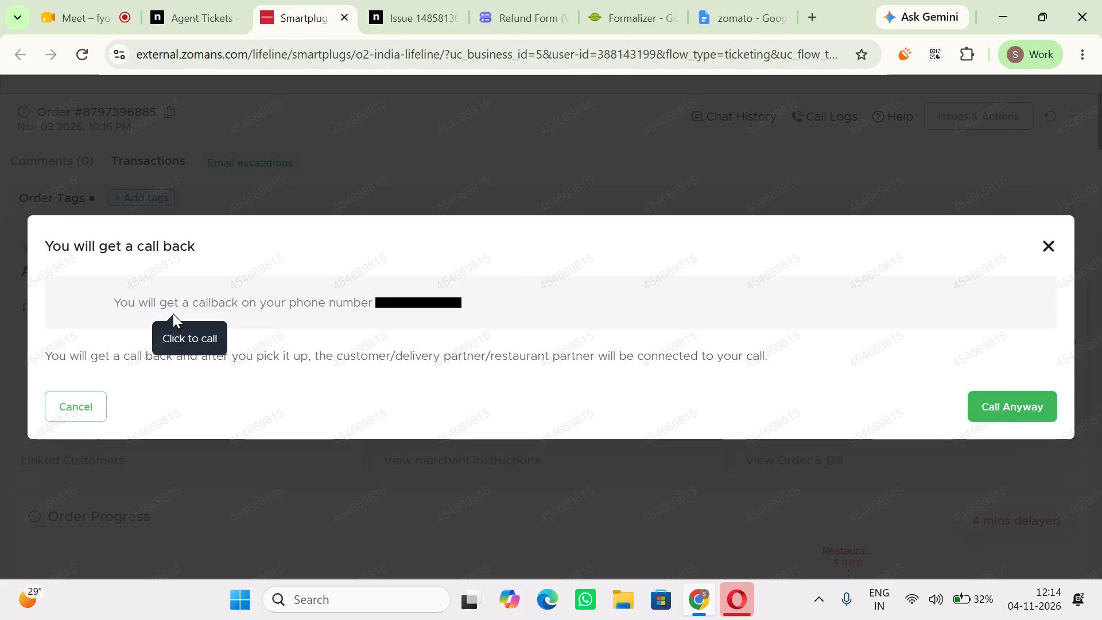
pyautogui.moveTo(1060, 408); pyautogui.dragTo(1052, 409)
pyautogui.click(1052, 409)
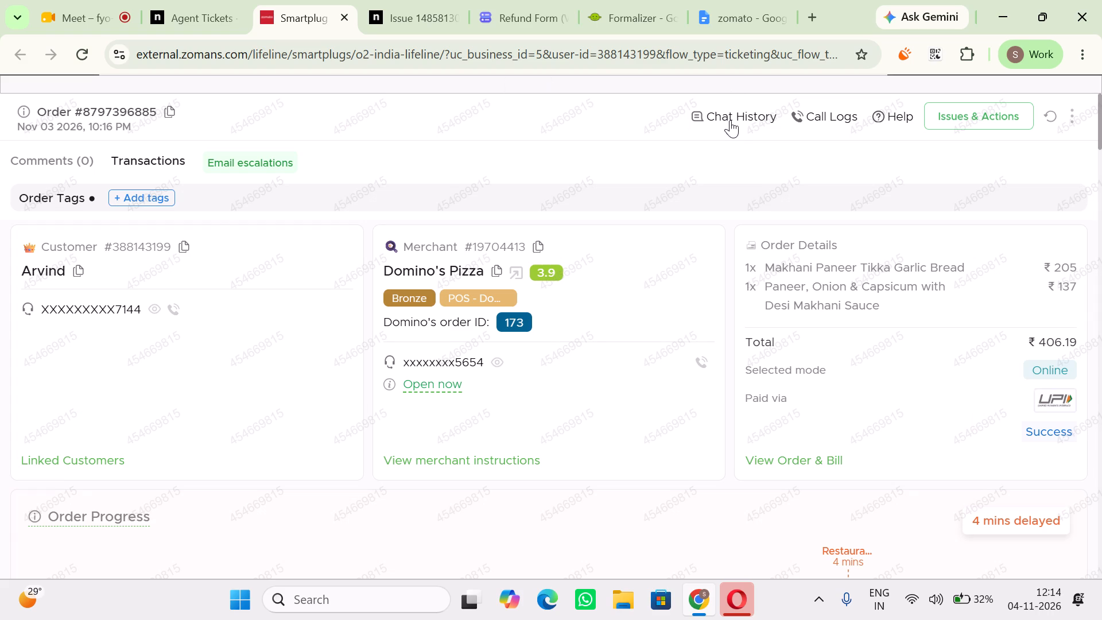
# Examine the order's call history for earlier calls to the merchant and delivery partner.
pyautogui.click(730, 120)
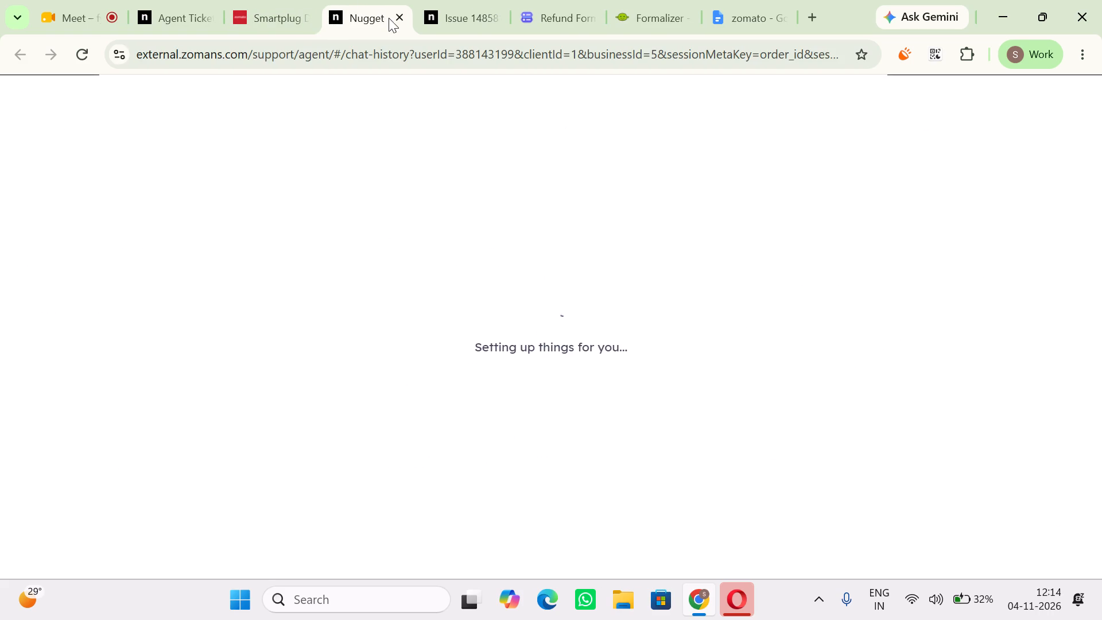
pyautogui.click(395, 15)
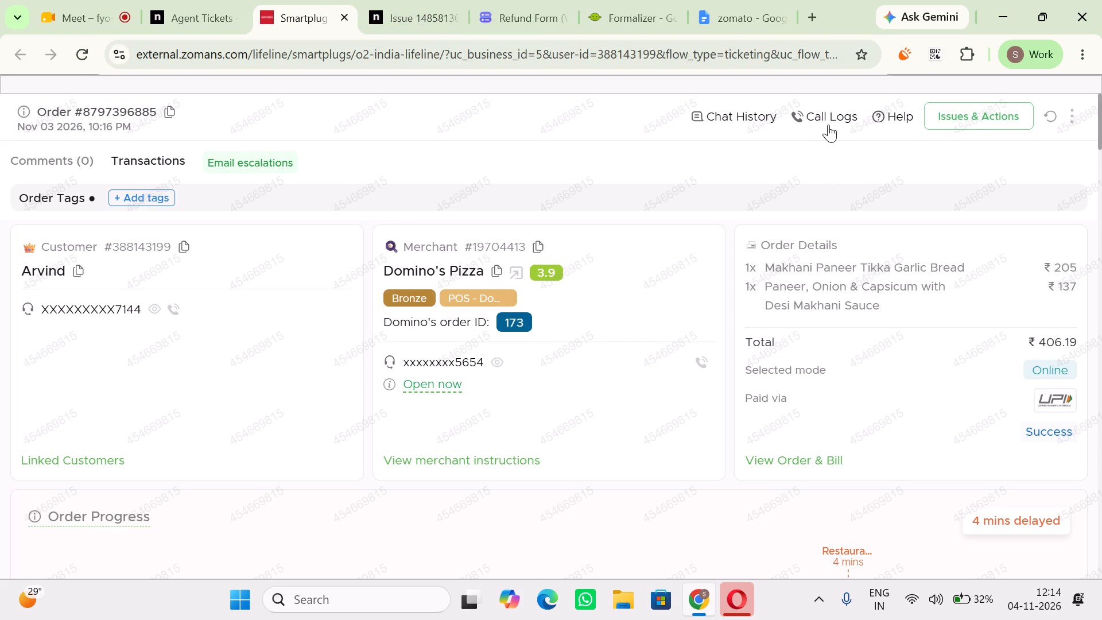
pyautogui.click(826, 121)
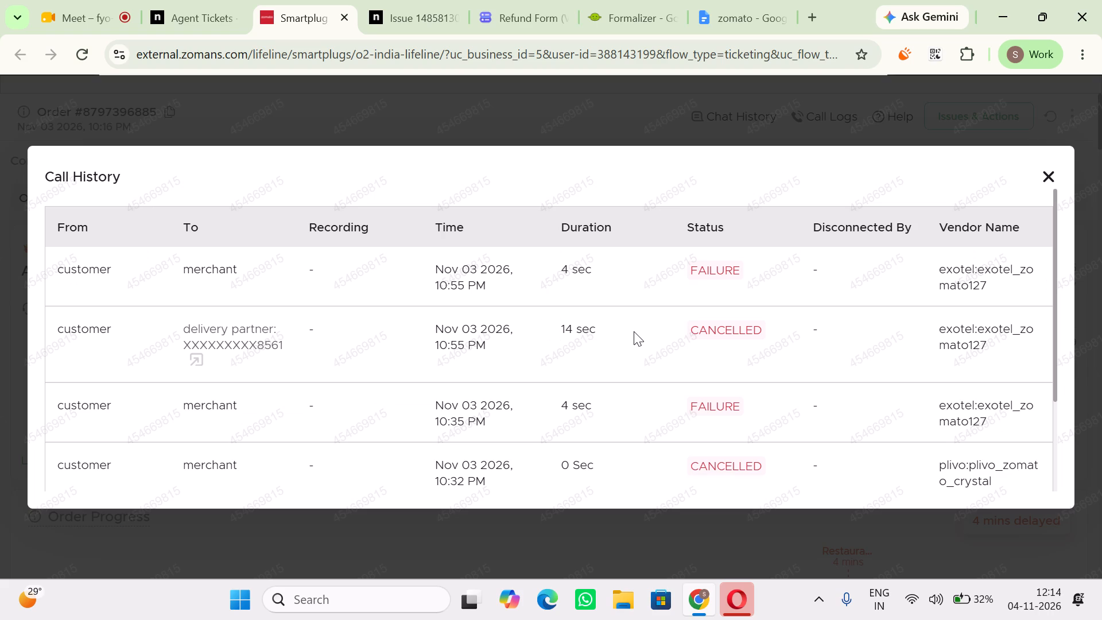
pyautogui.scroll(-4, 634, 331)
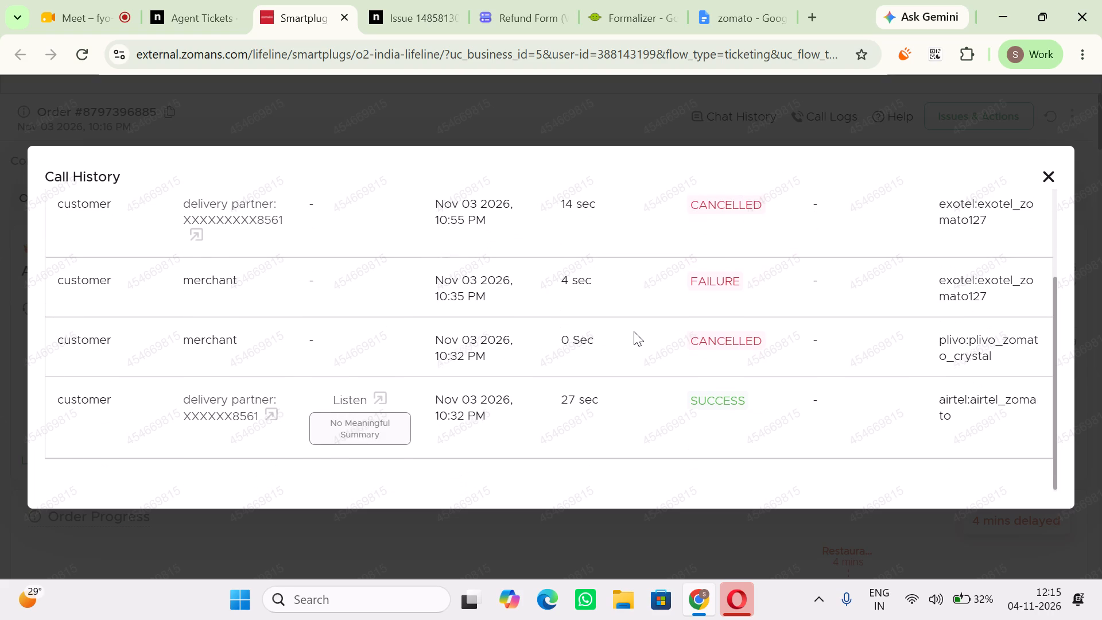
pyautogui.scroll(-2, 634, 331)
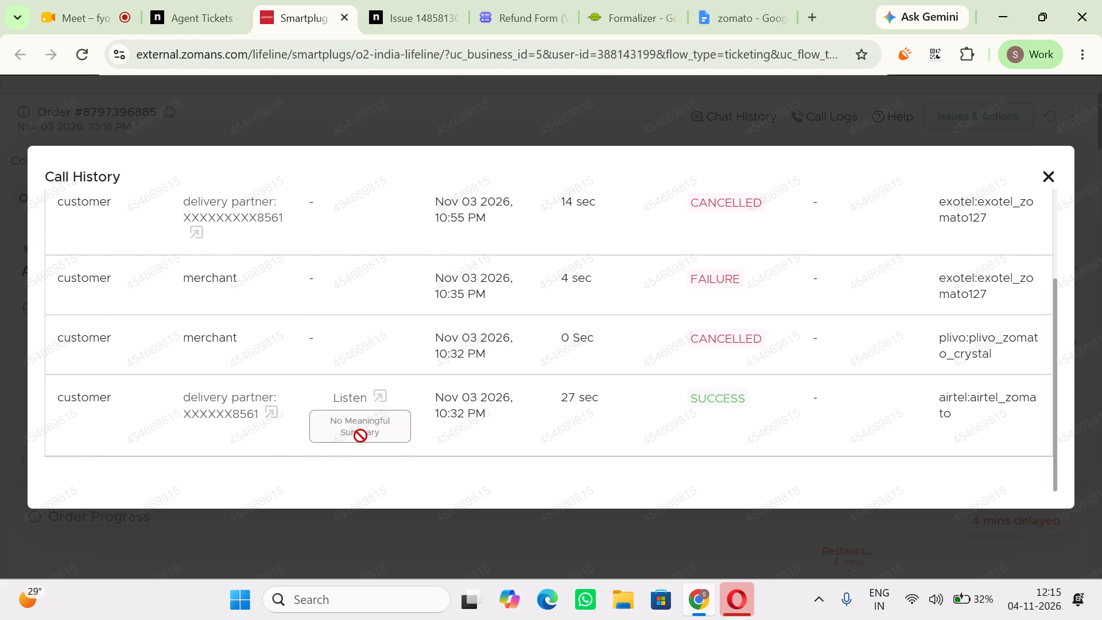
pyautogui.scroll(6, 376, 407)
pyautogui.scroll(-3, 638, 431)
pyautogui.scroll(5, 638, 431)
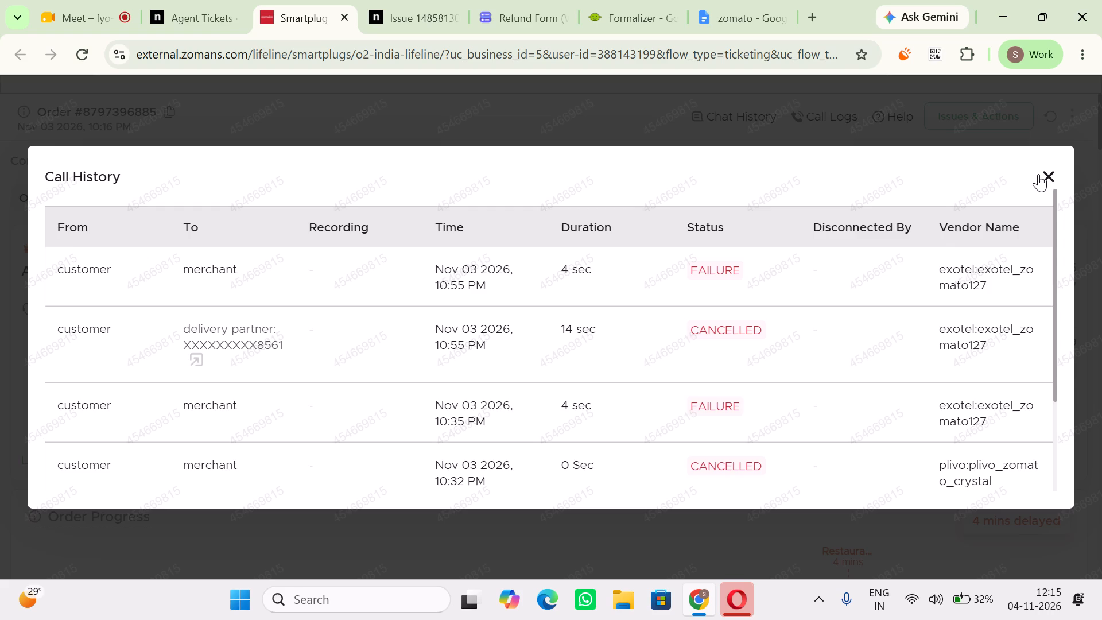
pyautogui.click(1038, 174)
# Request a second callback to reach the customer from the order page.
pyautogui.click(207, 0)
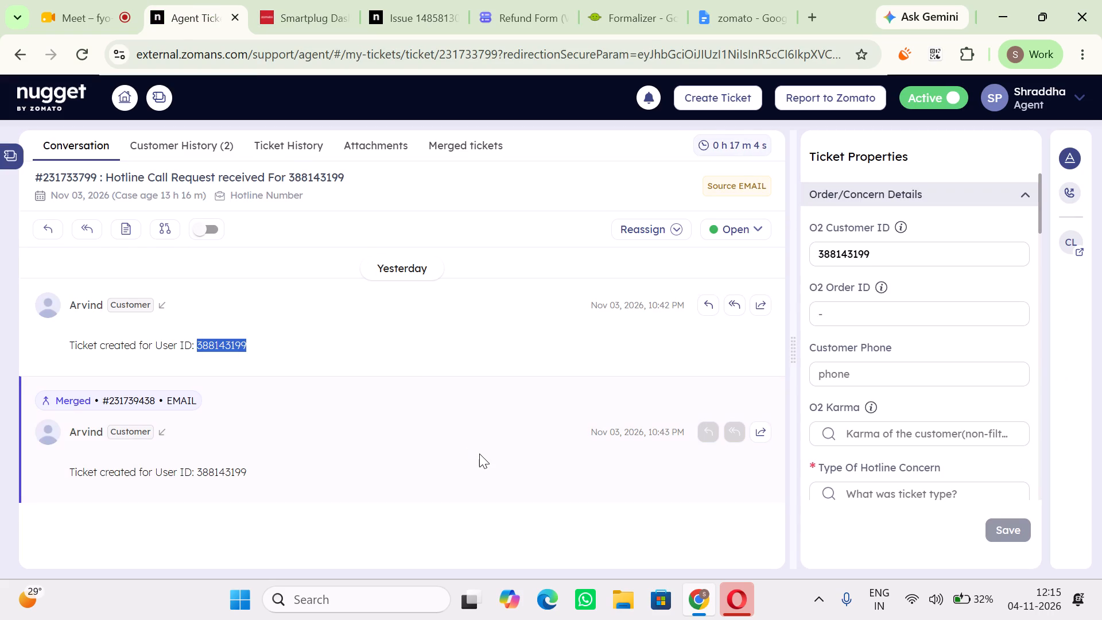
pyautogui.click(297, 0)
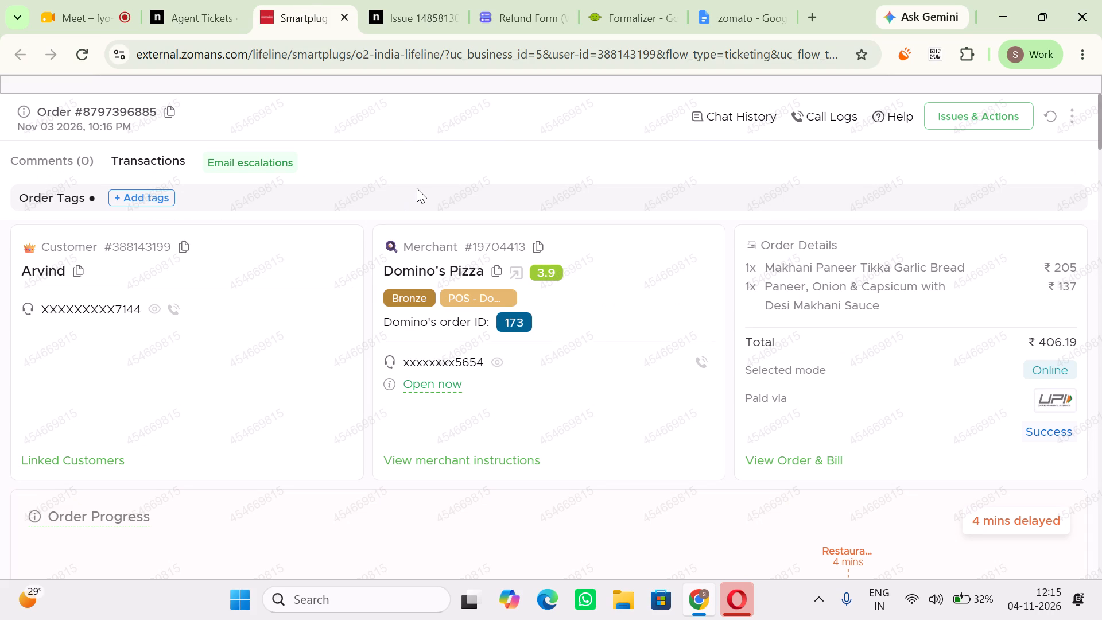
pyautogui.click(197, 0)
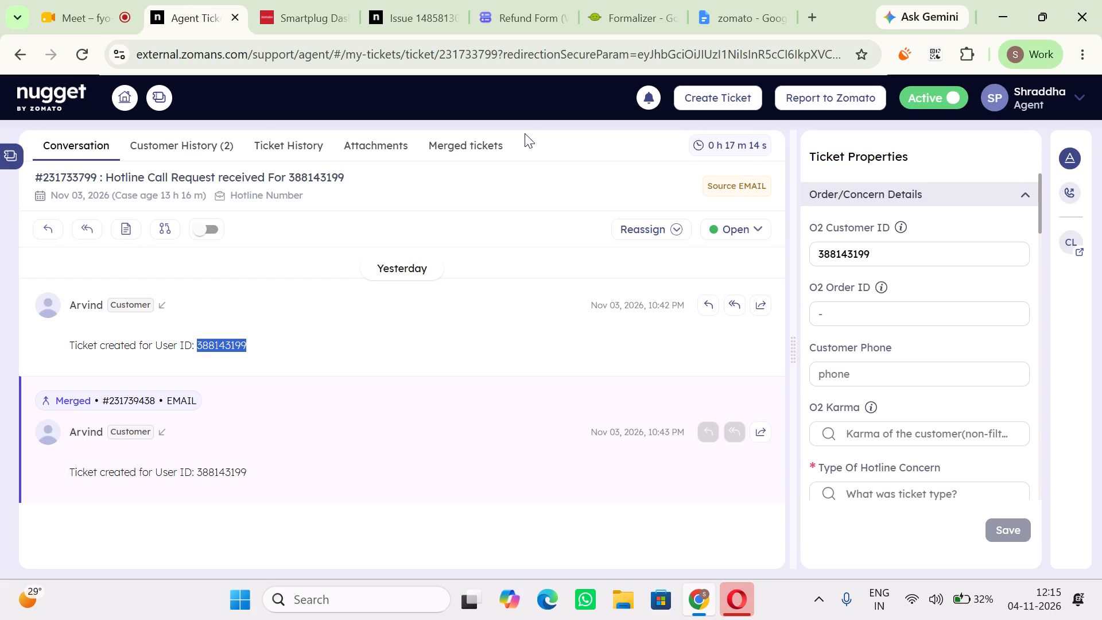
pyautogui.click(313, 0)
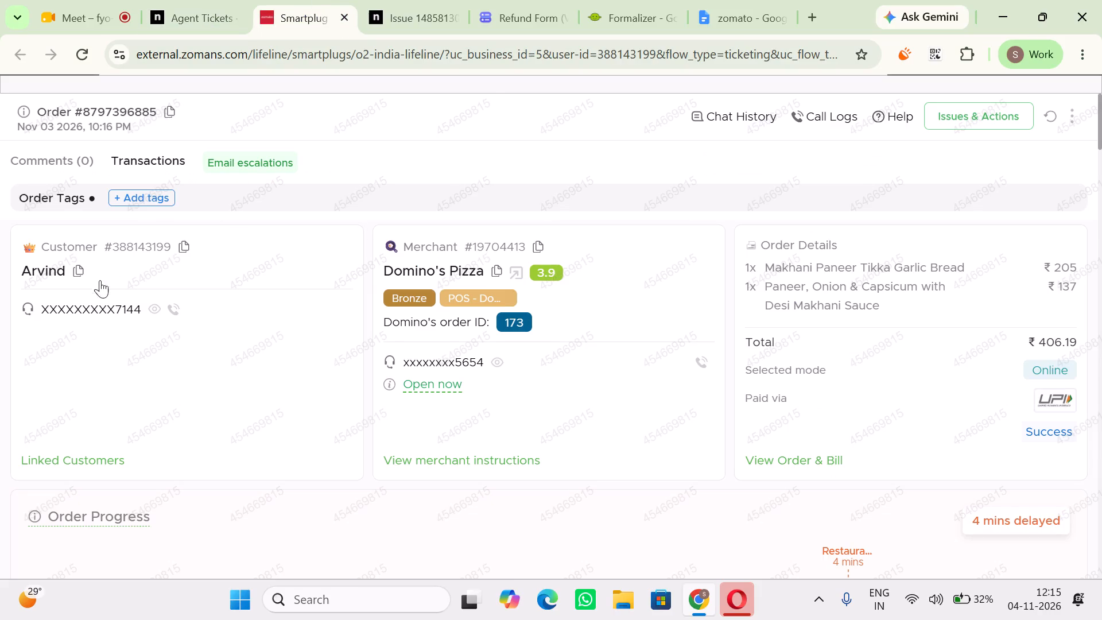
pyautogui.click(171, 314)
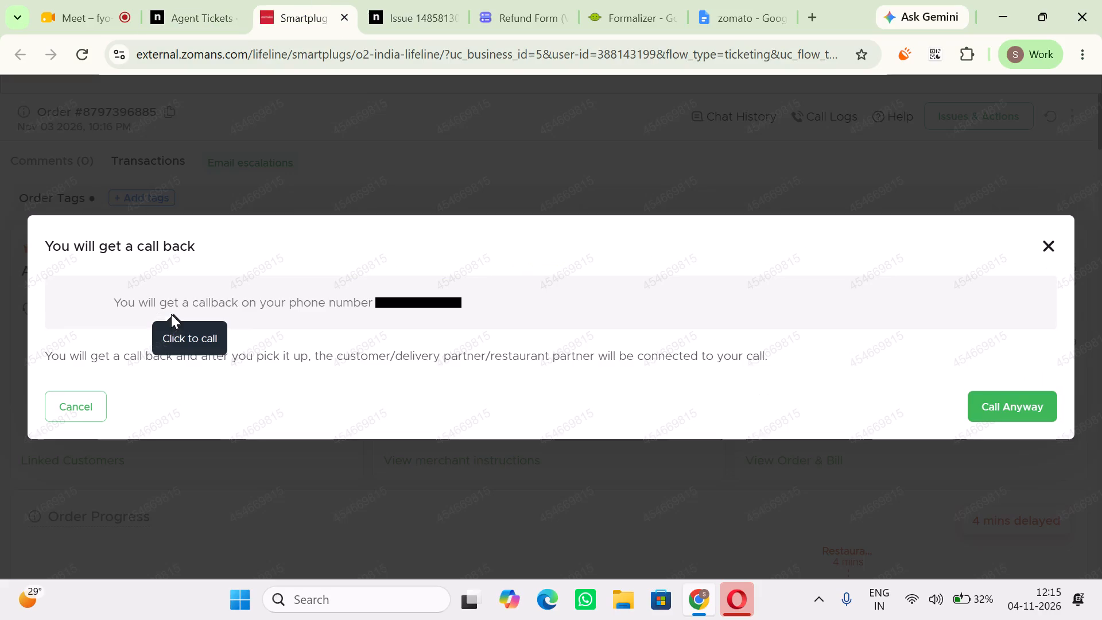
pyautogui.click(1006, 415)
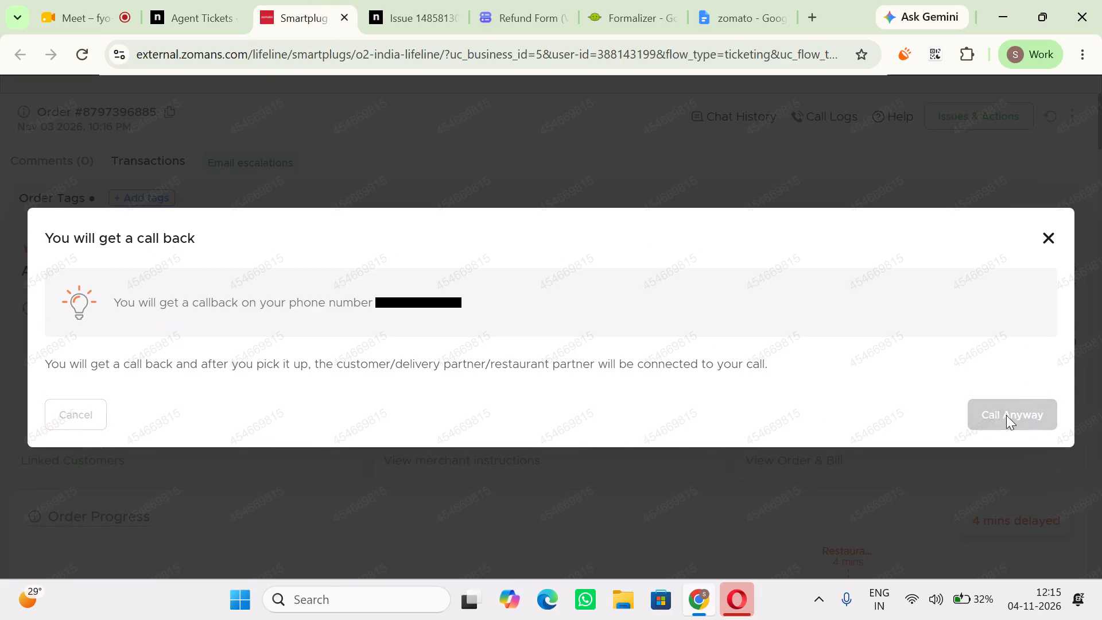
# Check the agent's productivity hours for today from the agent profile, and close that page.
pyautogui.click(423, 0)
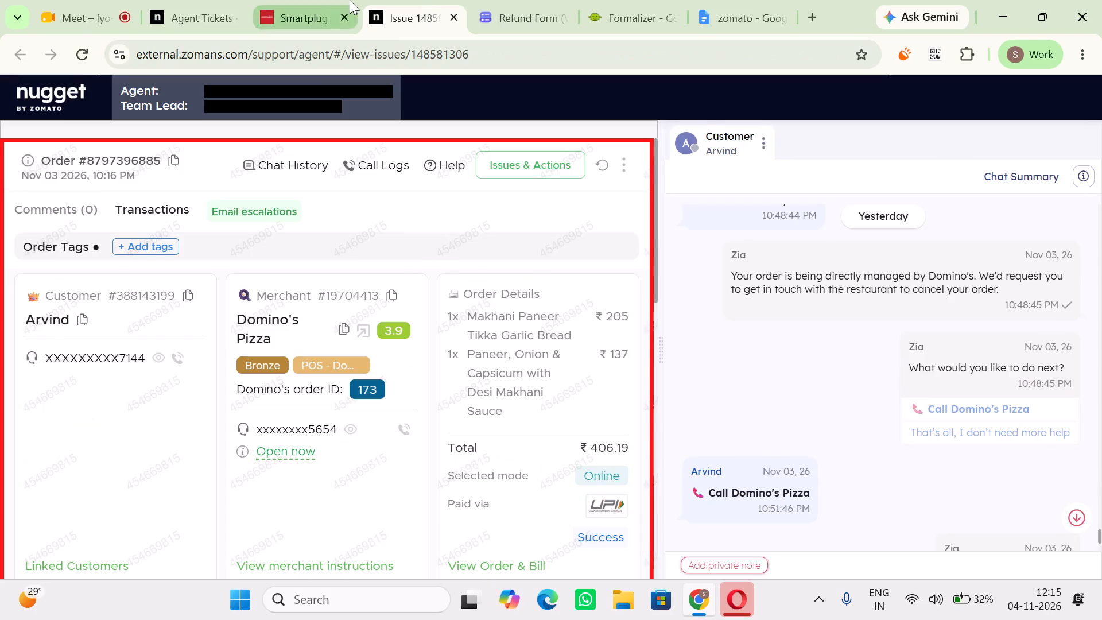
pyautogui.click(350, 0)
pyautogui.click(396, 0)
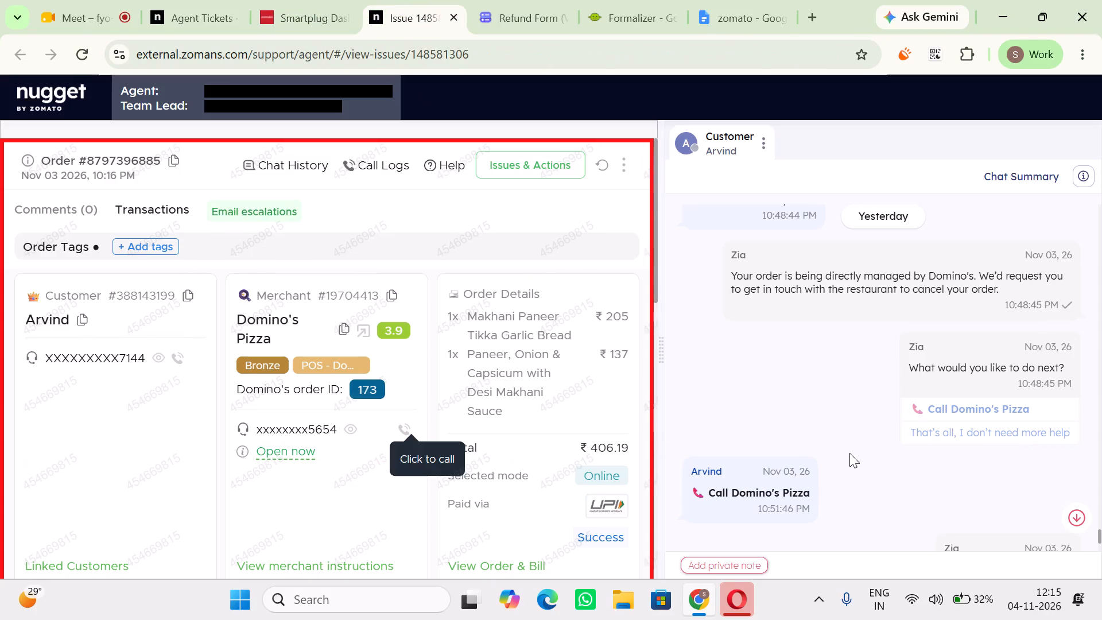
pyautogui.click(218, 0)
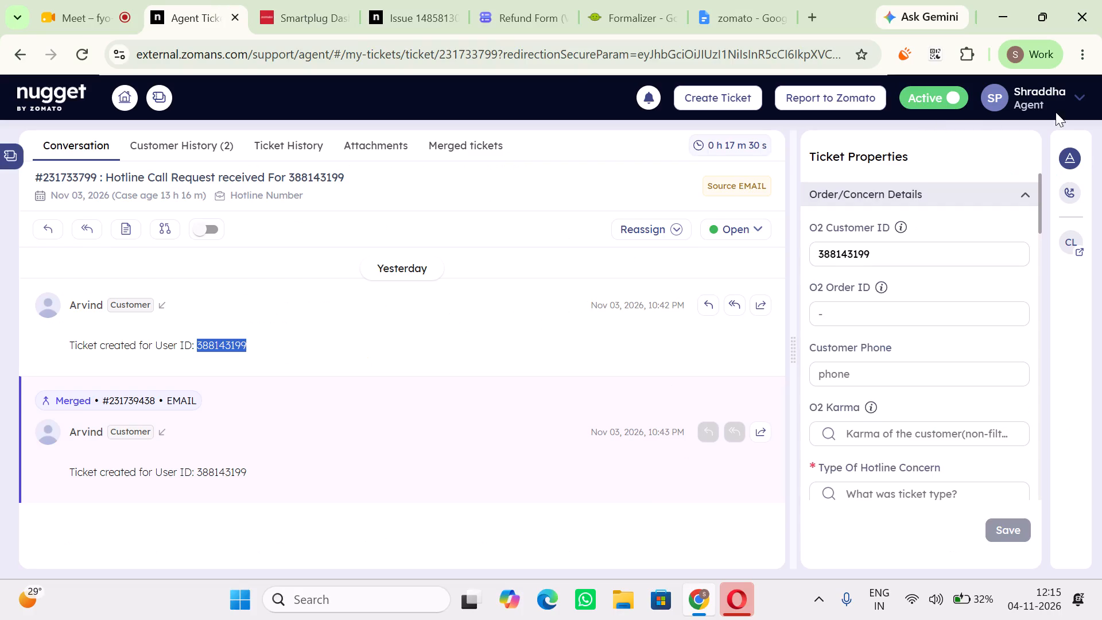
pyautogui.click(1034, 101)
pyautogui.click(956, 205)
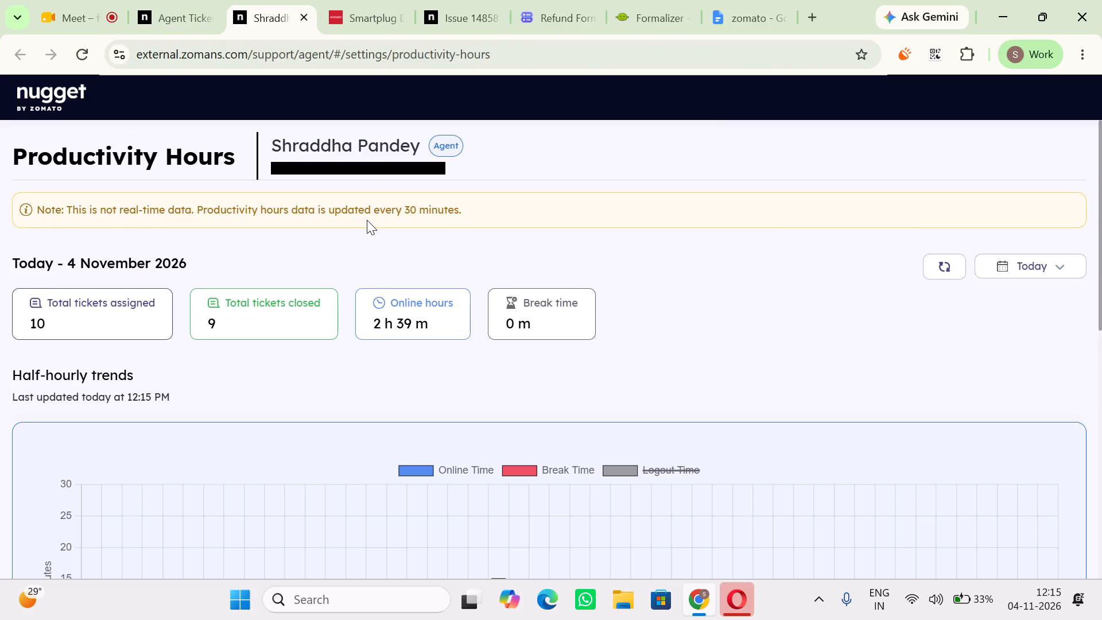
pyautogui.scroll(1, 367, 220)
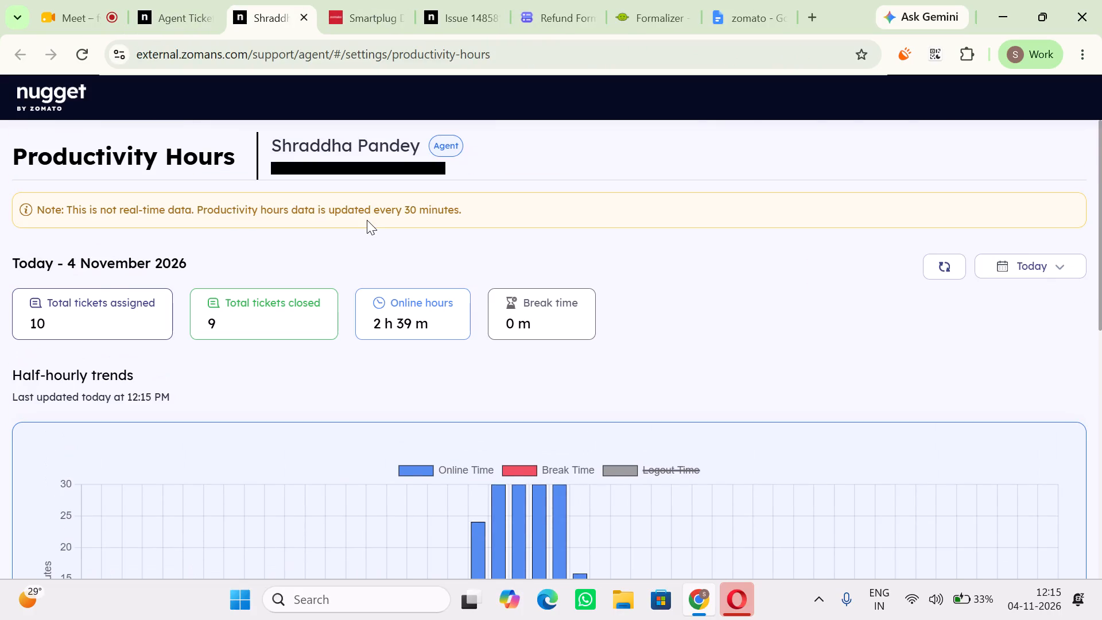
pyautogui.click(331, 17)
pyautogui.click(301, 3)
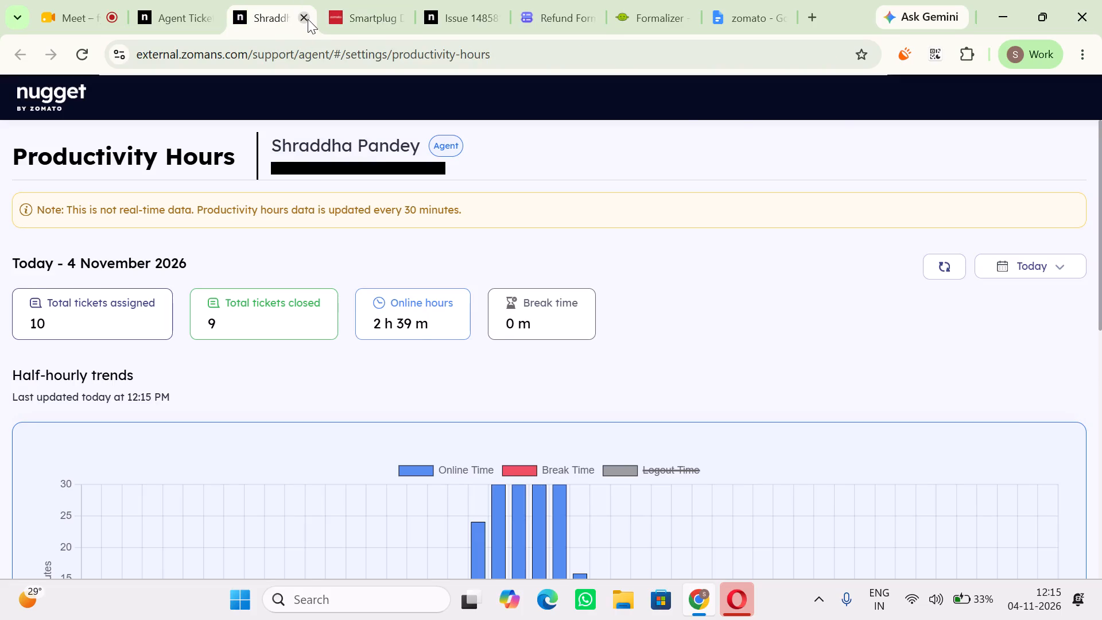
pyautogui.click(308, 19)
# Copy the remark 'Did not answer' from the zomato document and add it as a private note on the hotline ticket.
pyautogui.click(181, 0)
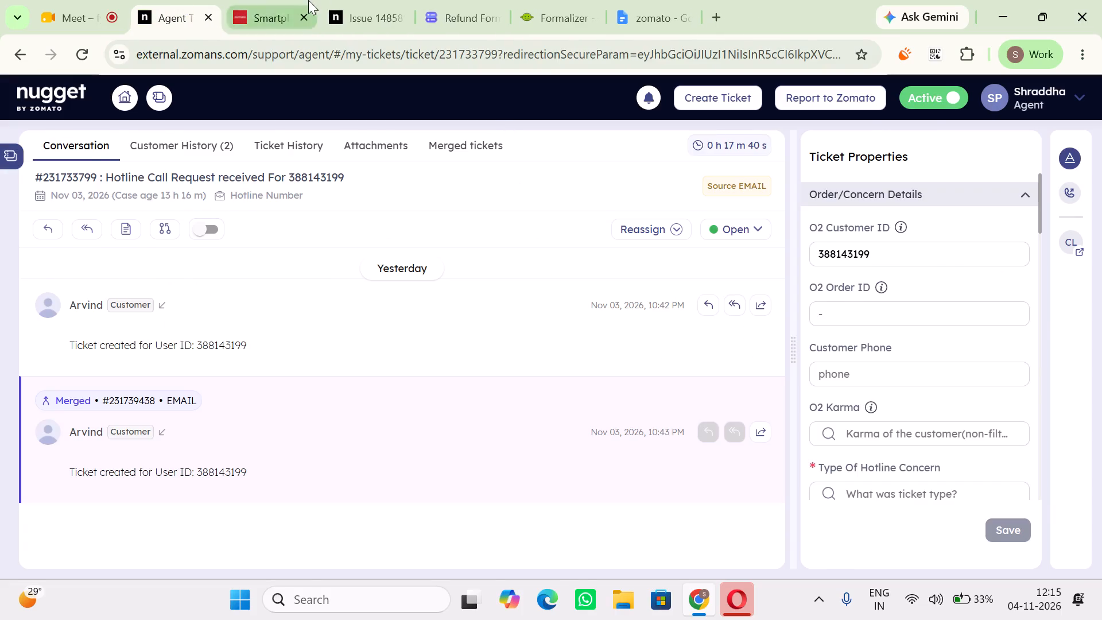
pyautogui.click(308, 0)
pyautogui.click(366, 0)
pyautogui.click(455, 0)
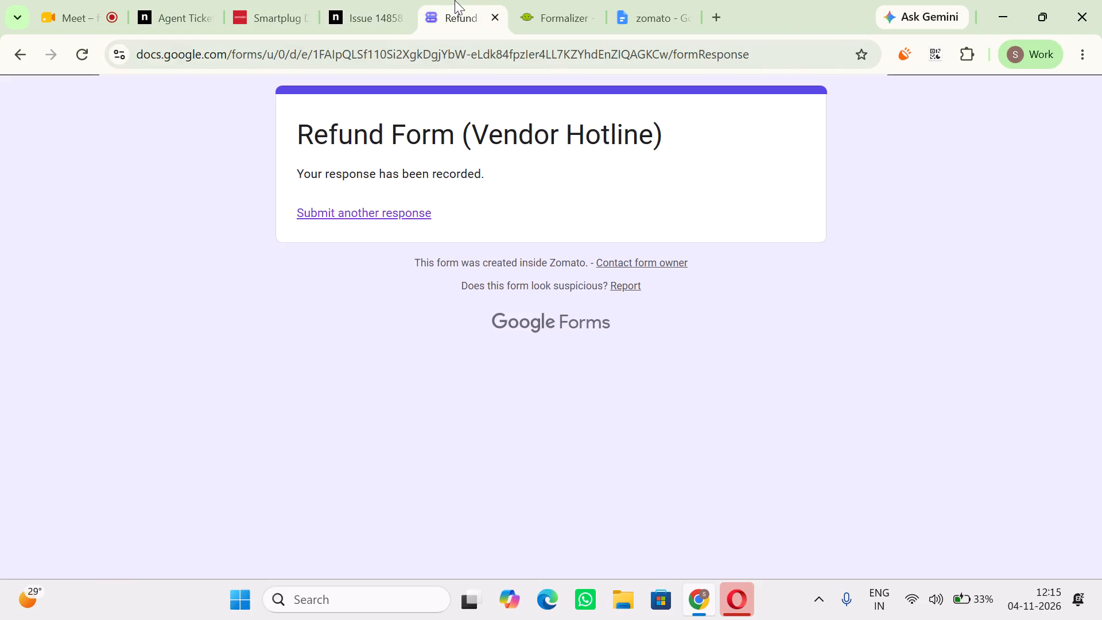
pyautogui.click(554, 0)
pyautogui.click(634, 0)
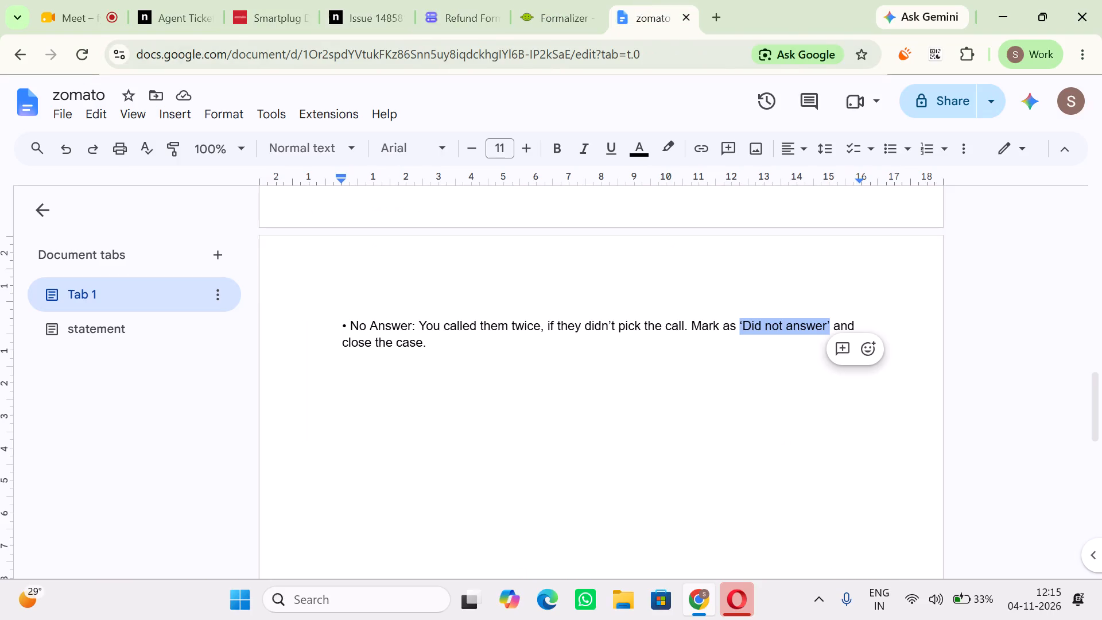
pyautogui.hotkey('ctrl', 'c')
pyautogui.click(356, 0)
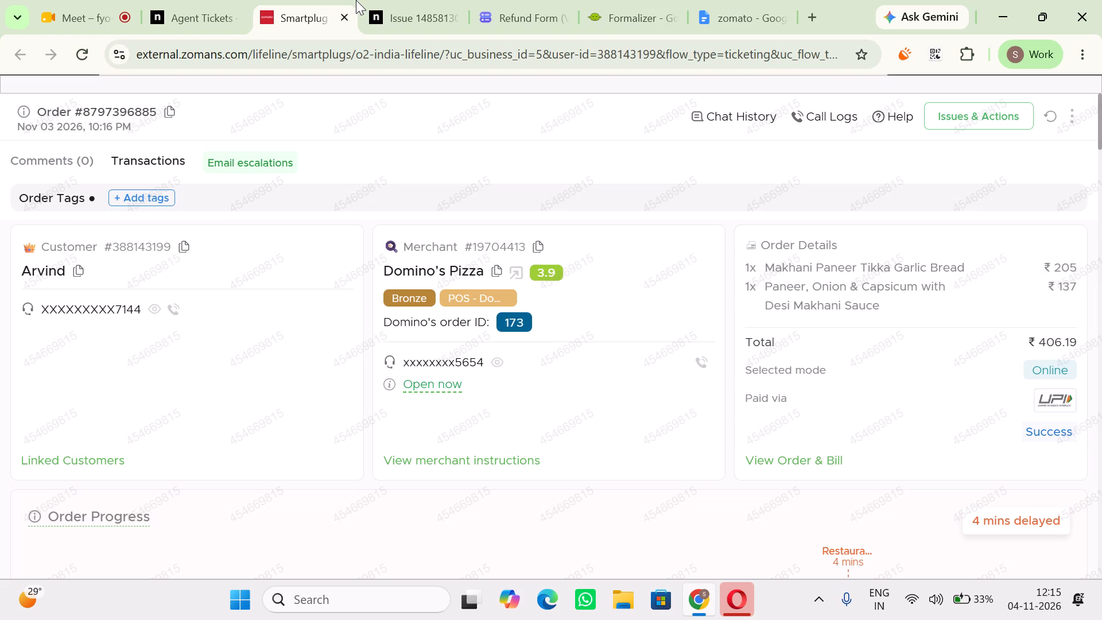
pyautogui.click(223, 0)
pyautogui.click(117, 234)
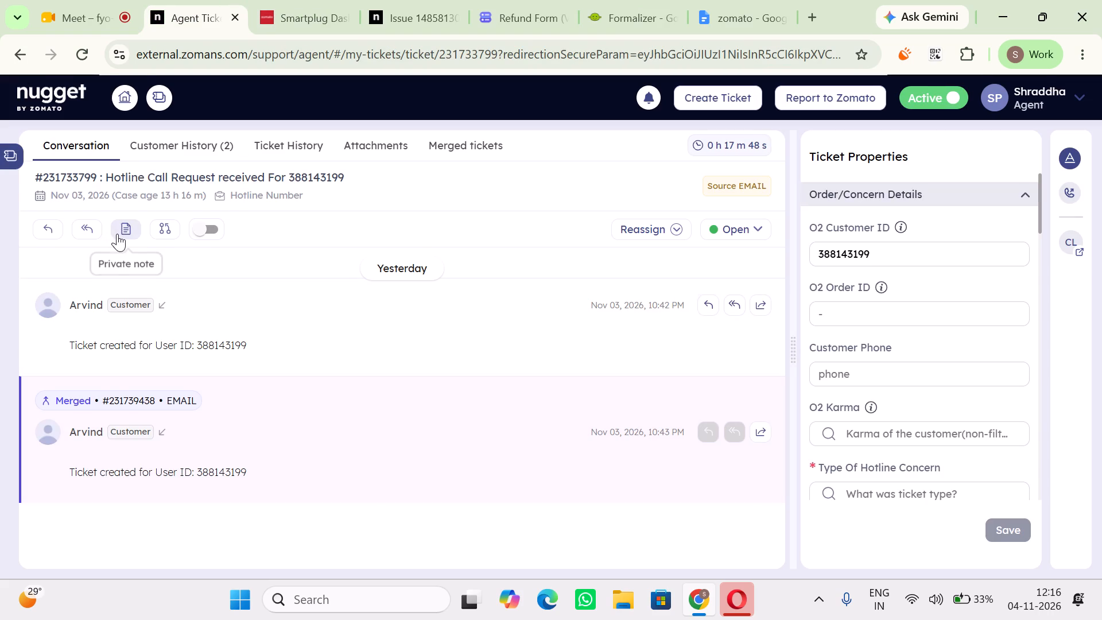
pyautogui.click(433, 292)
pyautogui.hotkey('ctrl', 'v')
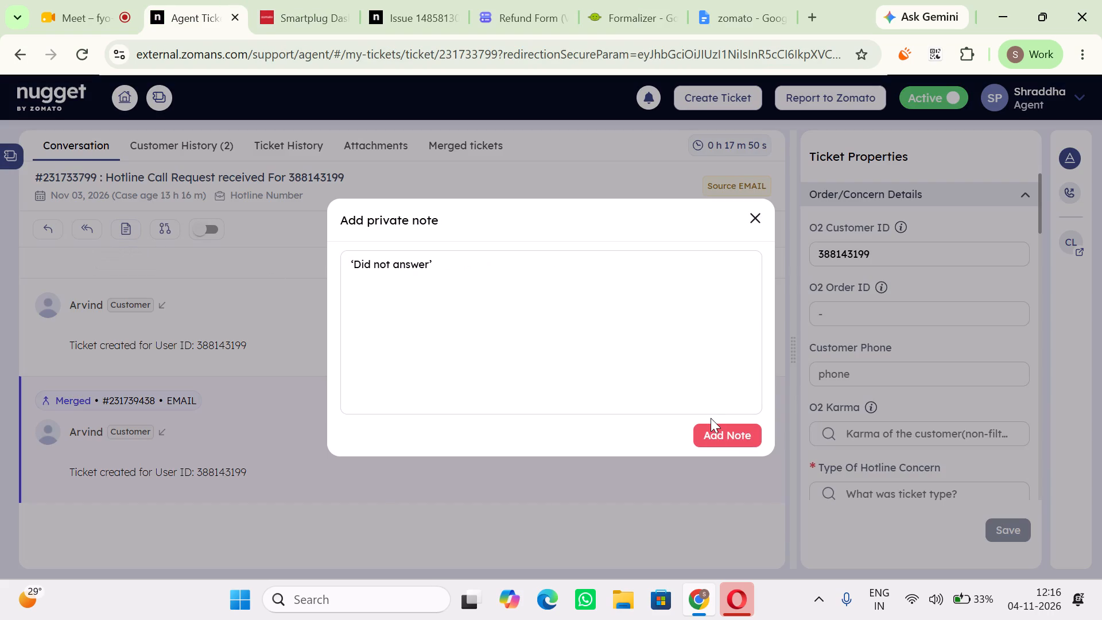
pyautogui.click(723, 431)
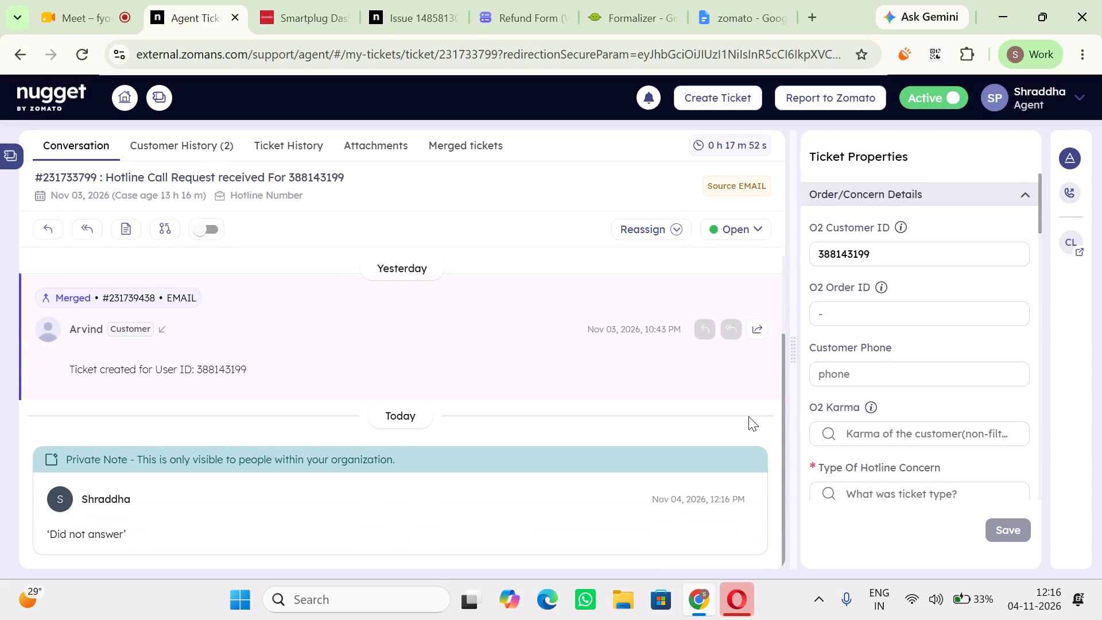
# Create summaries for the two Nov 04 calls to the customer in the order's call history and check each summary's status.
pyautogui.scroll(-1, 849, 425)
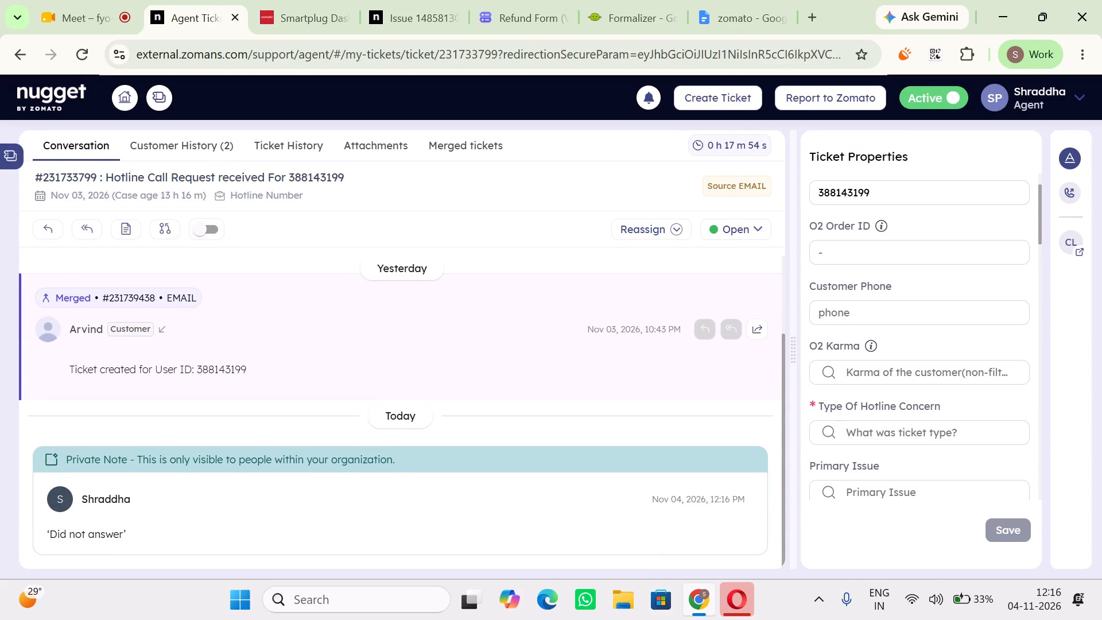
pyautogui.click(348, 0)
pyautogui.click(826, 115)
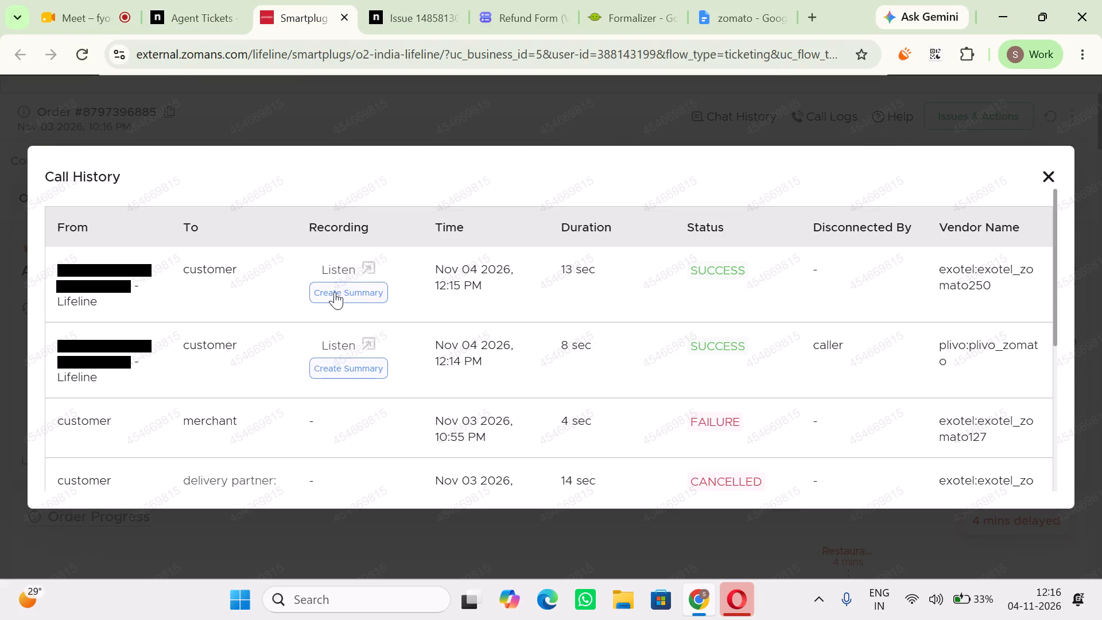
pyautogui.click(347, 290)
pyautogui.click(358, 372)
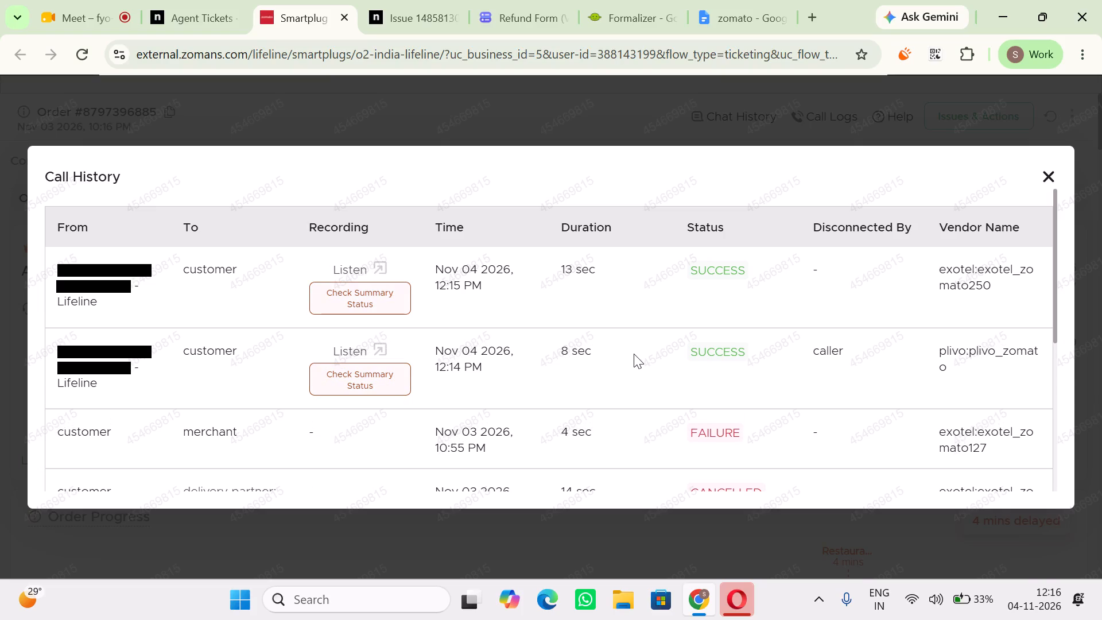
pyautogui.click(378, 309)
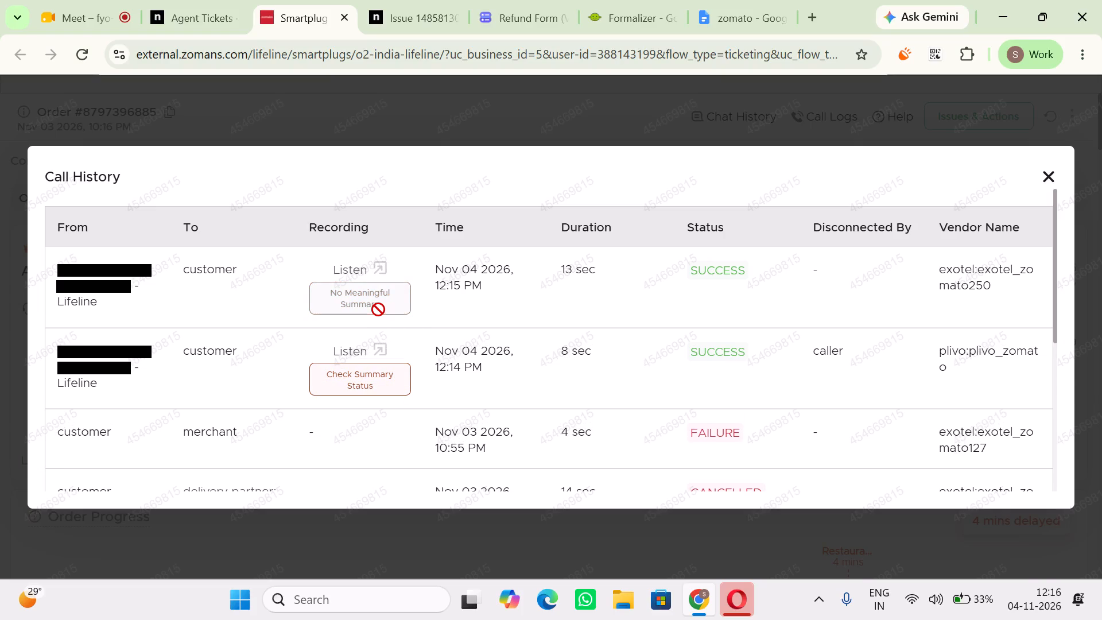
pyautogui.click(352, 367)
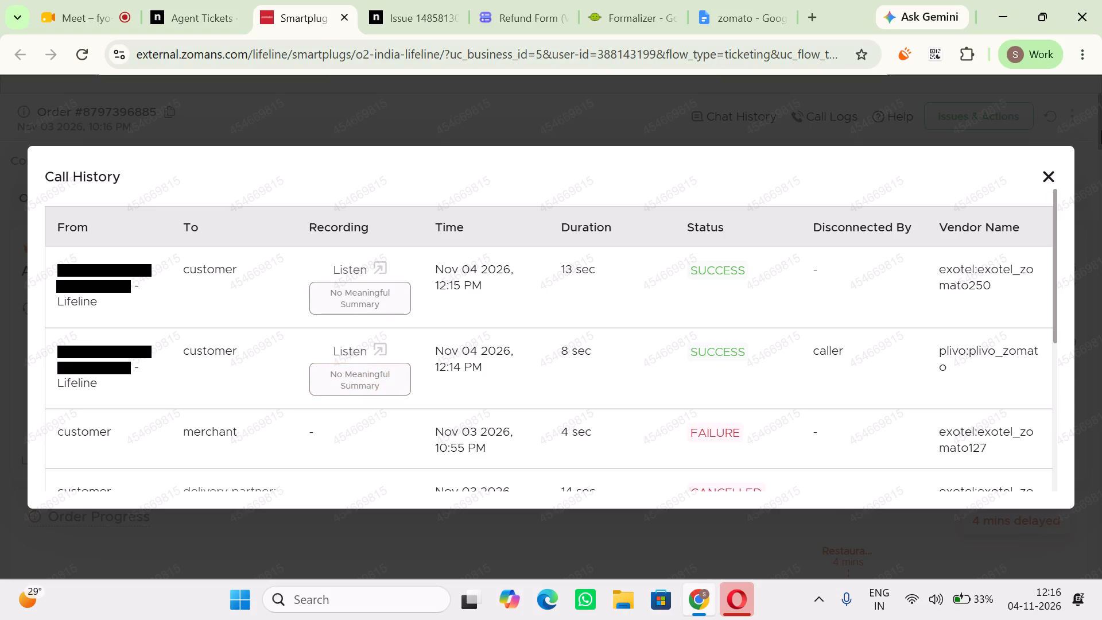
pyautogui.click(1050, 175)
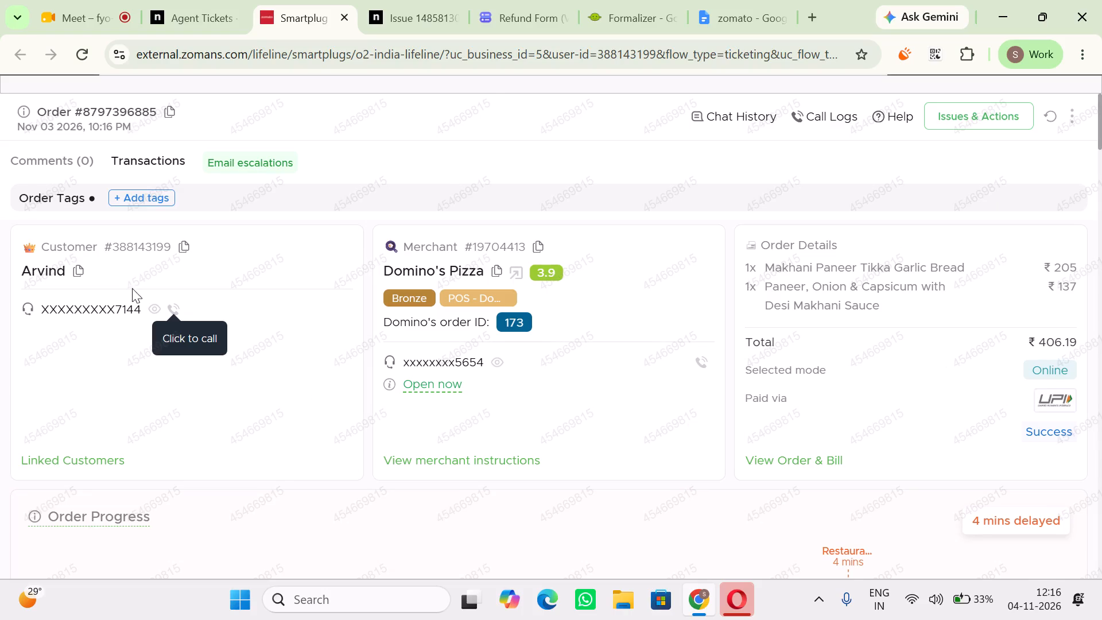
# Copy the customer ID from the order page and return to the ticket's properties.
pyautogui.click(183, 246)
pyautogui.click(176, 0)
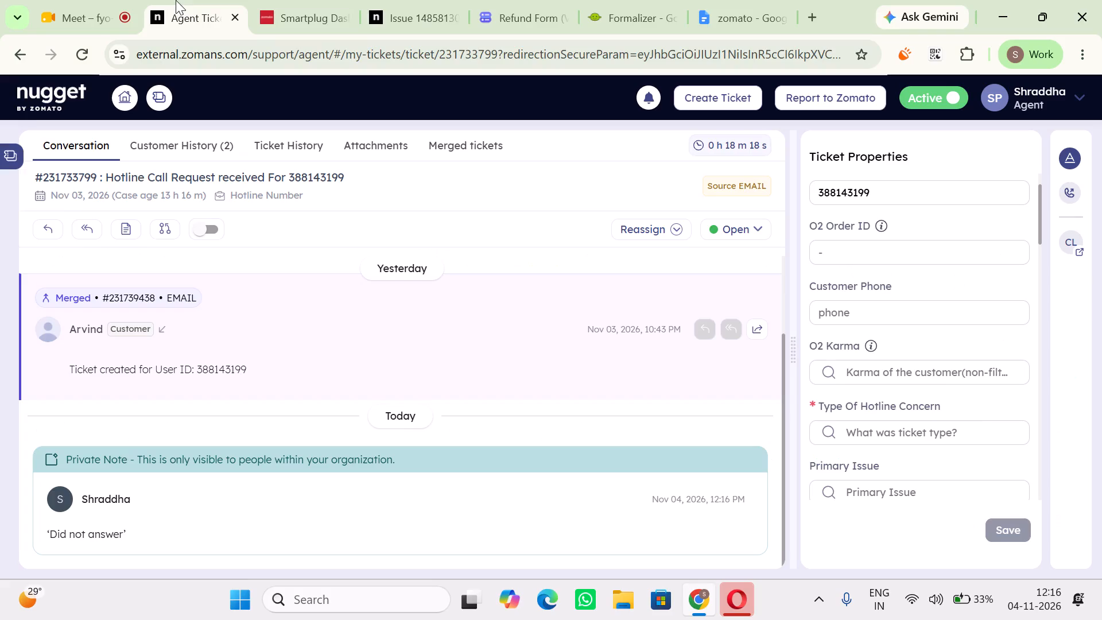
pyautogui.scroll(-1, 257, 292)
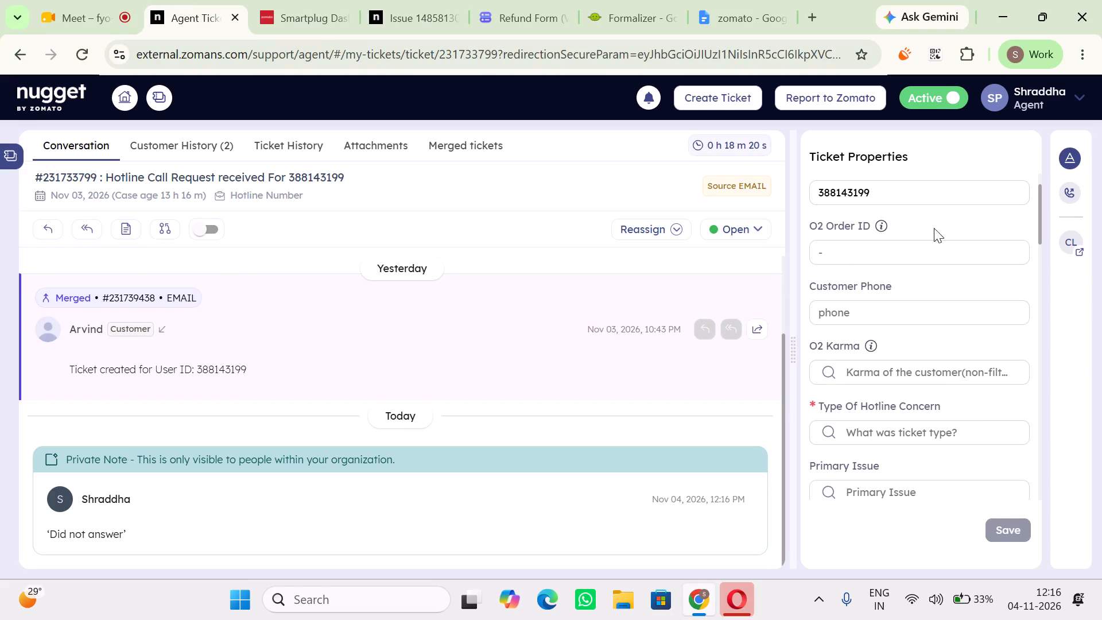
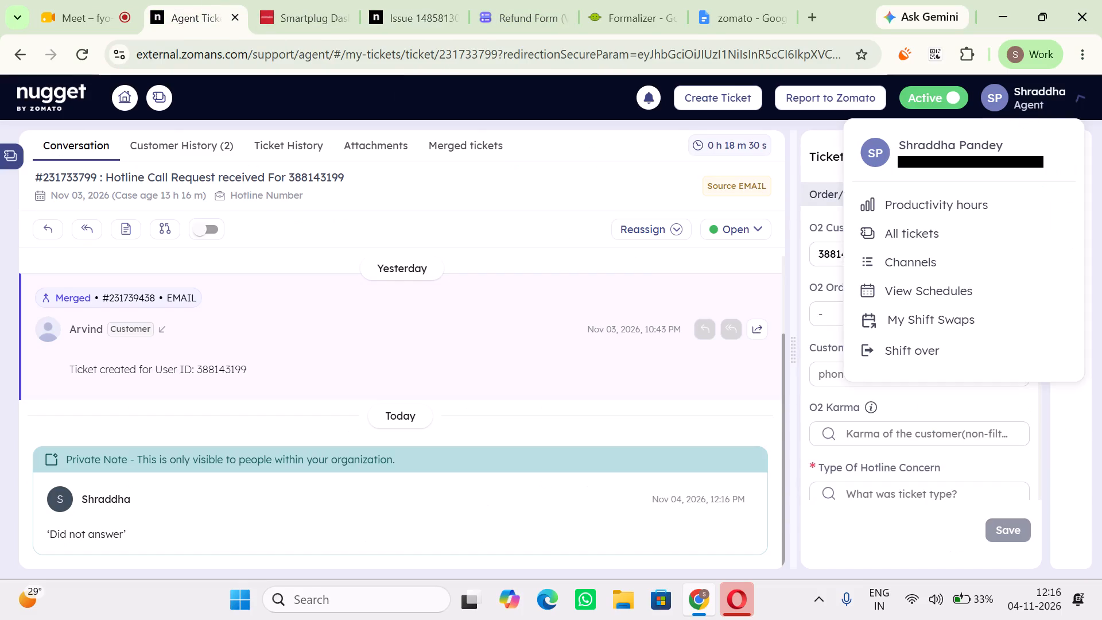
# Open the agent's productivity hours from the profile, check today's figures, and close that page.
pyautogui.click(972, 209)
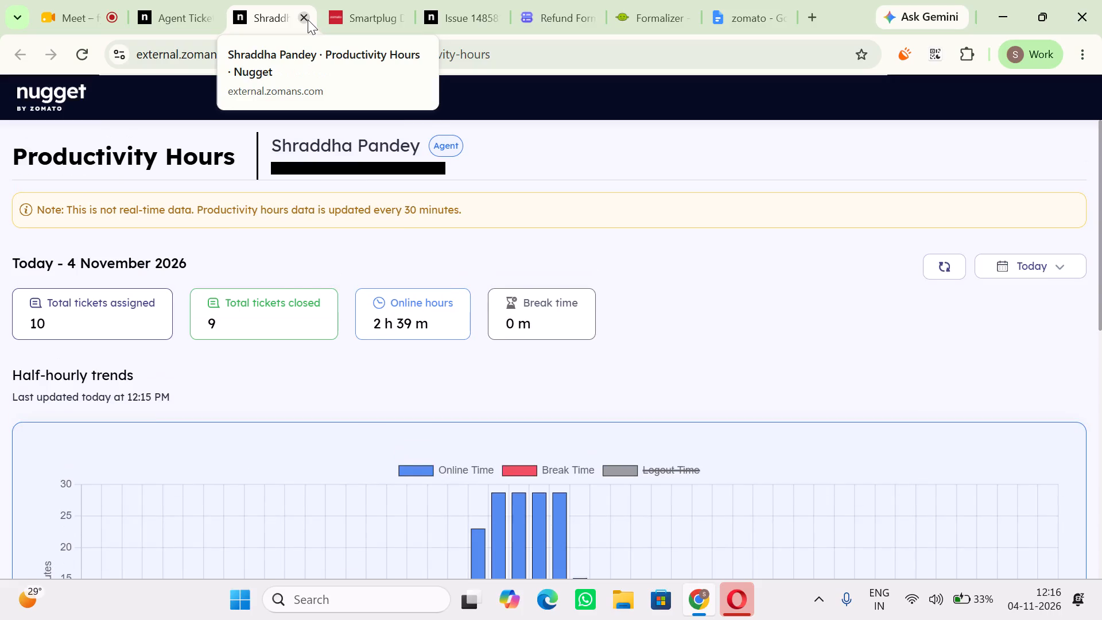
pyautogui.scroll(1, 438, 327)
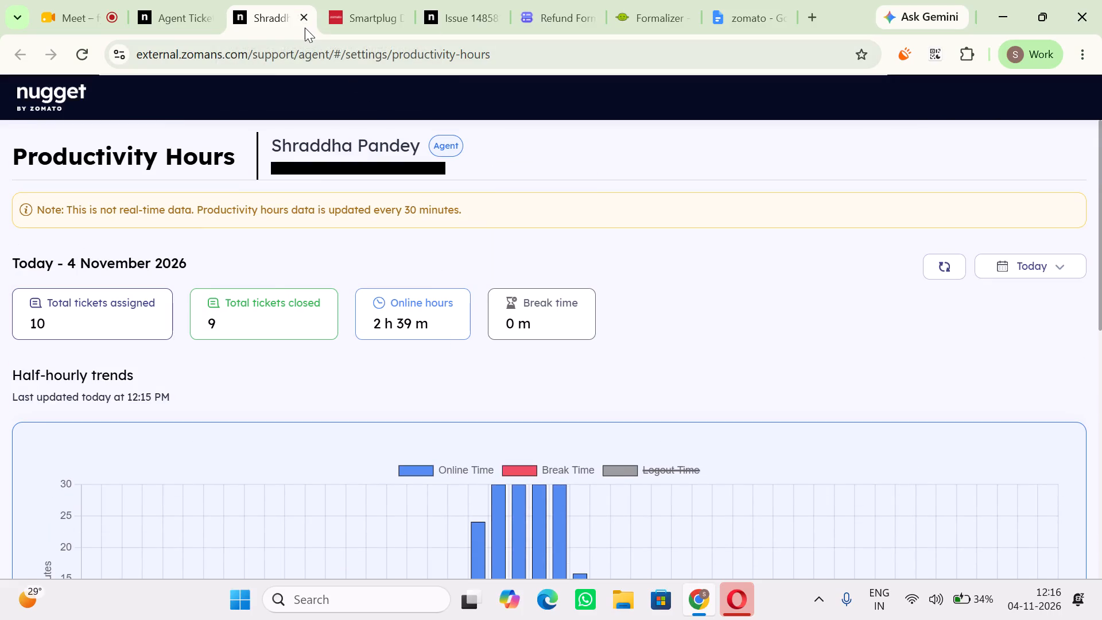
pyautogui.click(305, 20)
# Review the hotline ticket's order and concern properties alongside the customer's order page.
pyautogui.click(283, 0)
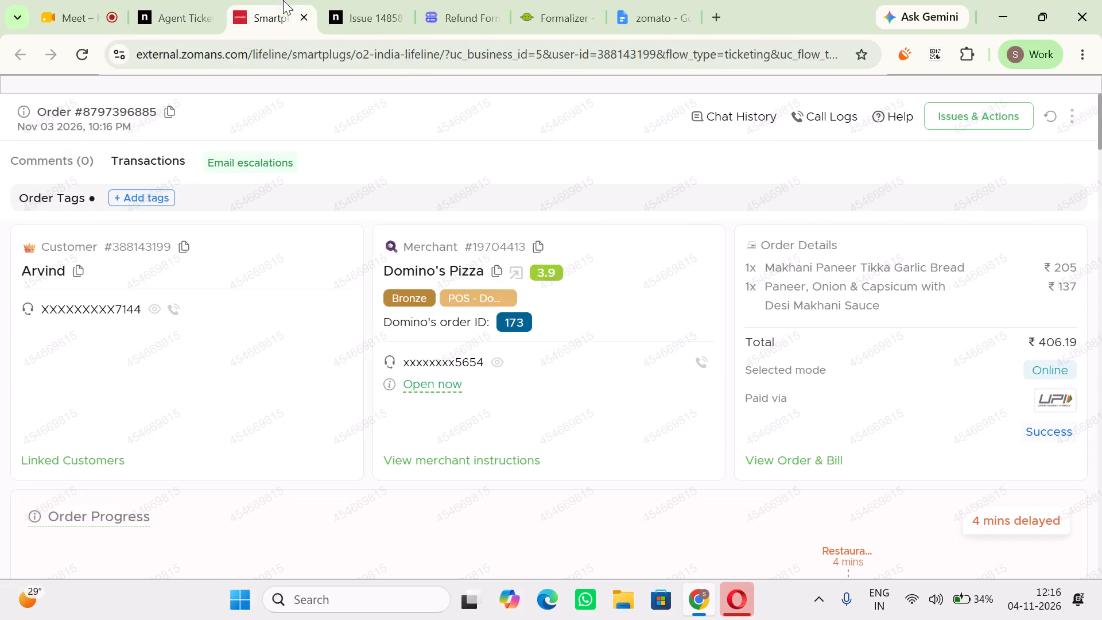
pyautogui.click(216, 0)
pyautogui.scroll(-2, 866, 388)
pyautogui.scroll(6, 866, 388)
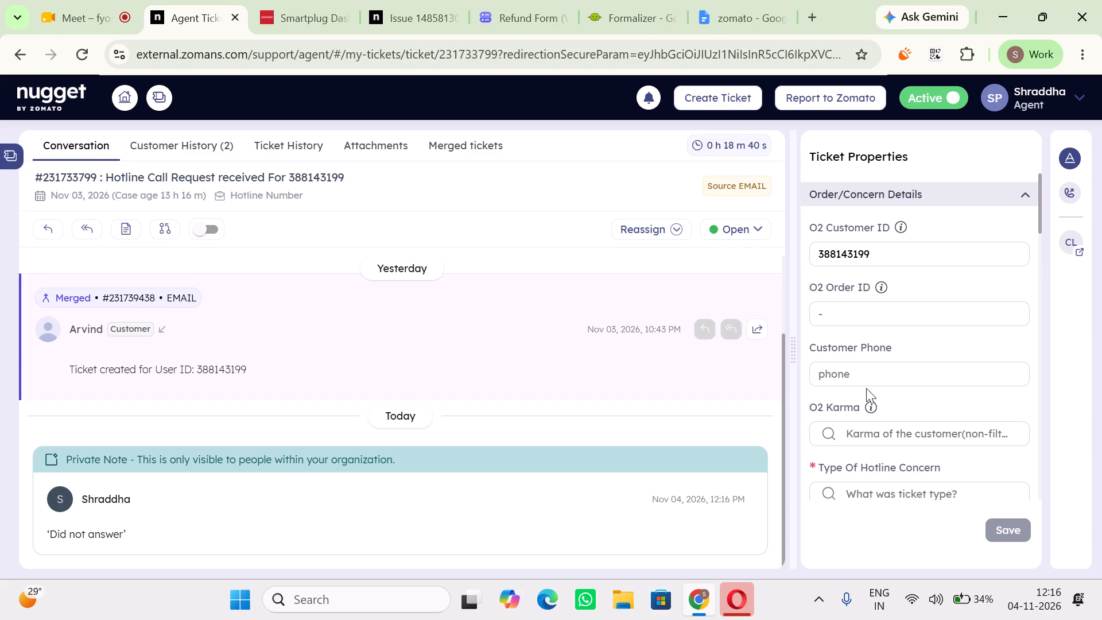
pyautogui.scroll(-1, 878, 379)
pyautogui.click(305, 0)
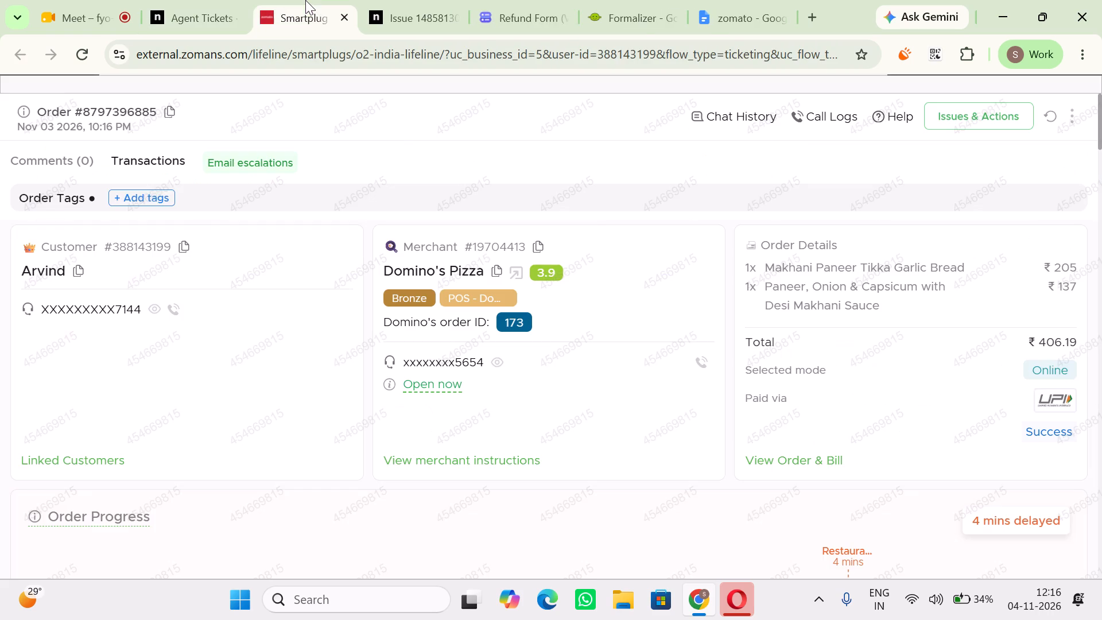
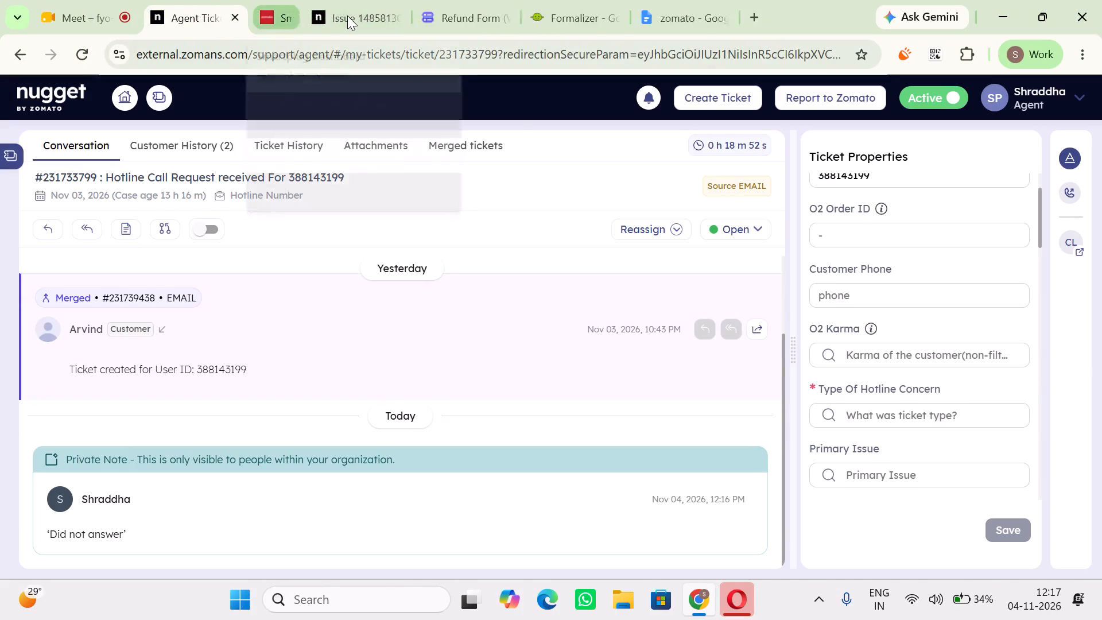
# Close the customer's order page and set the ticket's O2 Karma to Silver and Type Of Hotline Concern to Did not answer.
pyautogui.click(347, 15)
pyautogui.click(863, 350)
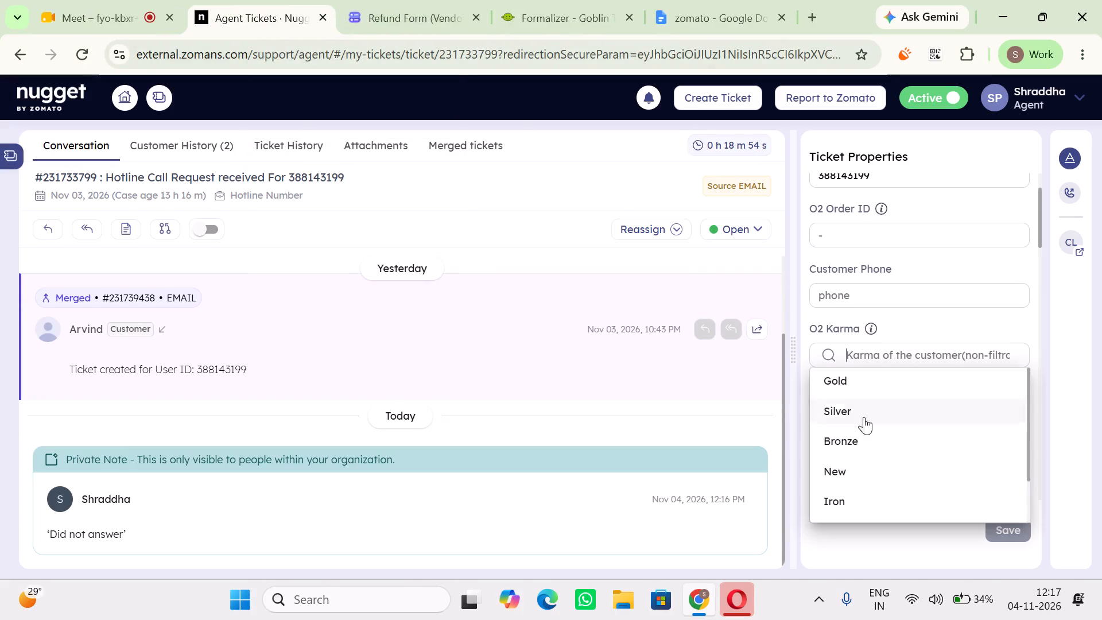
pyautogui.click(863, 423)
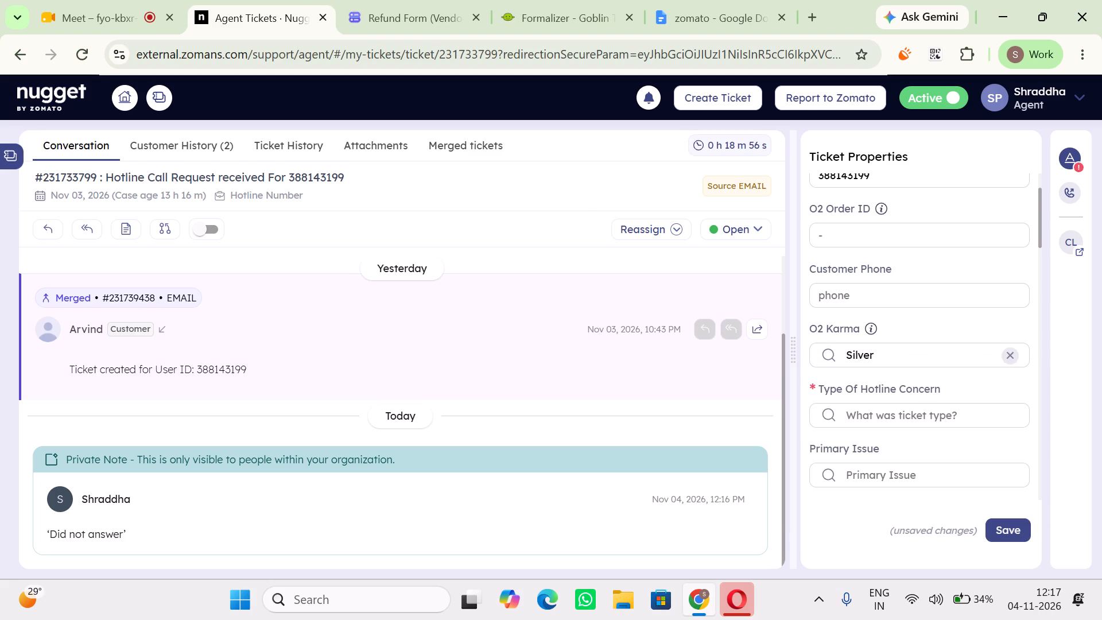
pyautogui.scroll(-1, 863, 423)
pyautogui.click(891, 344)
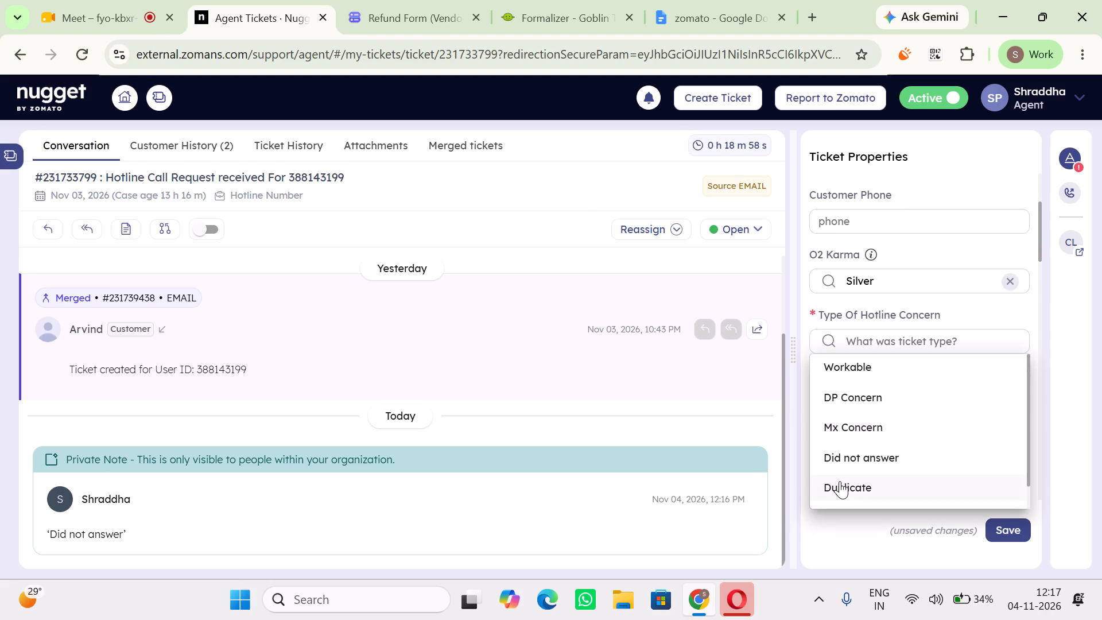
pyautogui.click(866, 468)
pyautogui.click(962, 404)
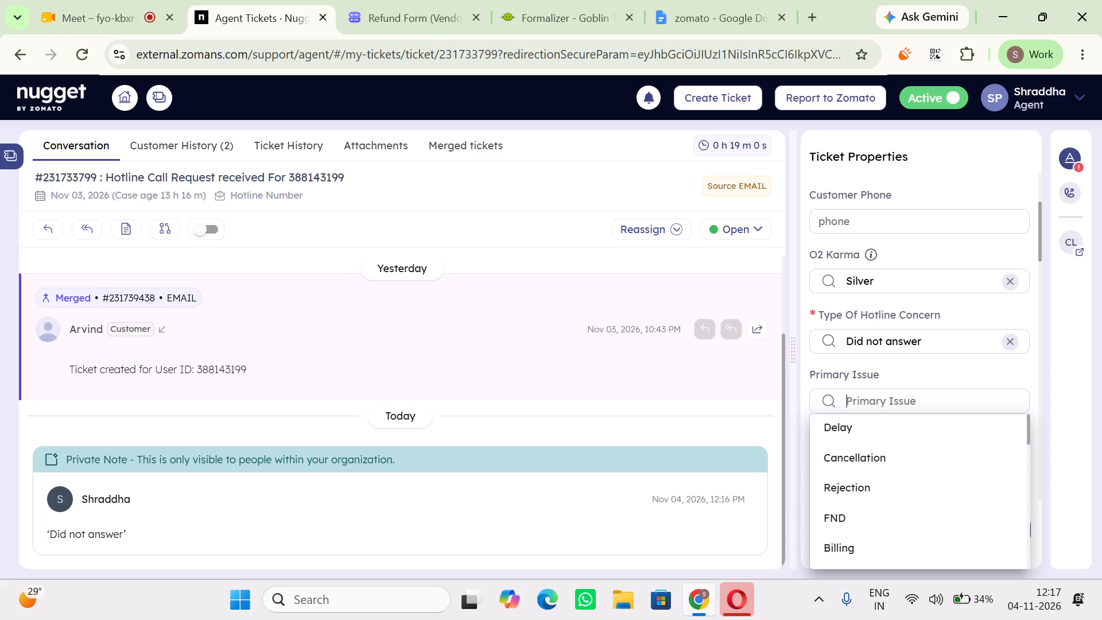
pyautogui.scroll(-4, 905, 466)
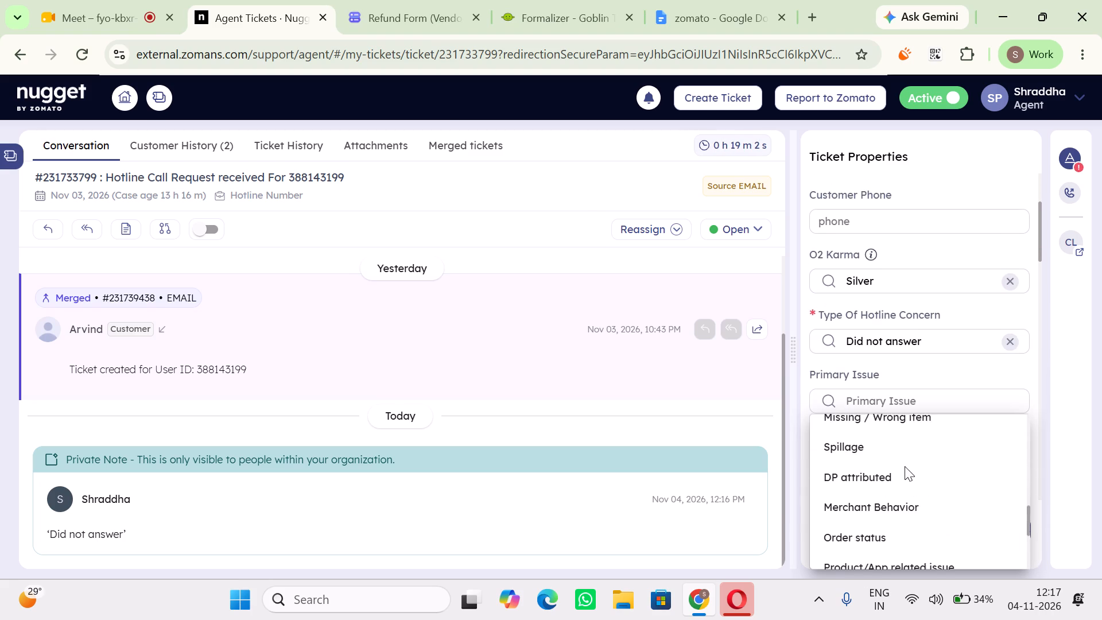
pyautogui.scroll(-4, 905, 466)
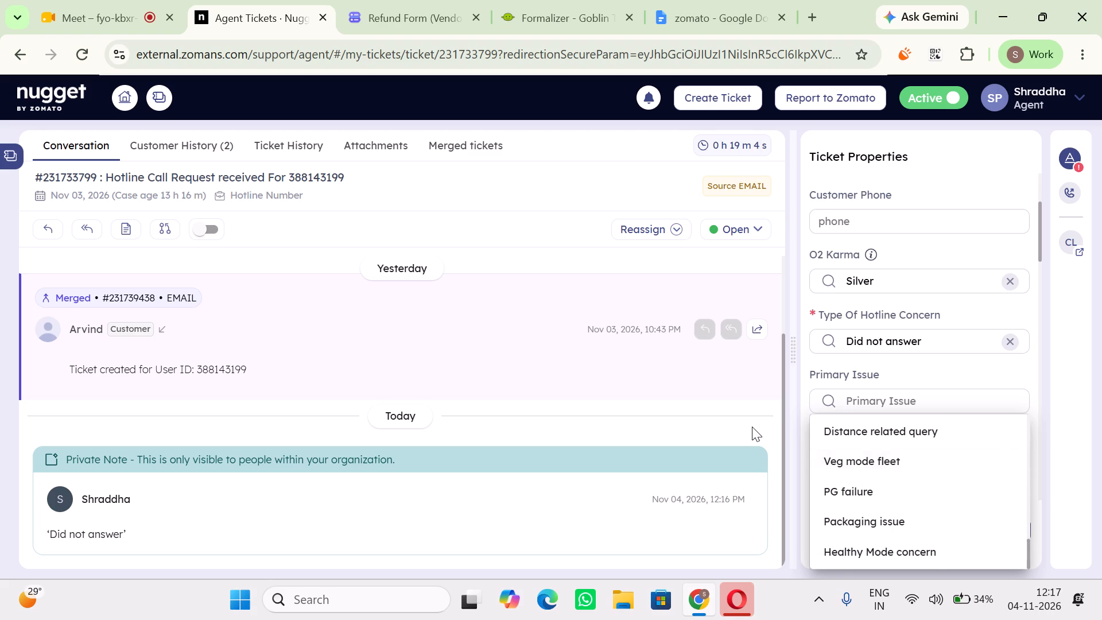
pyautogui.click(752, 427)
# Save the updated ticket properties.
pyautogui.scroll(-3, 862, 437)
pyautogui.scroll(9, 862, 437)
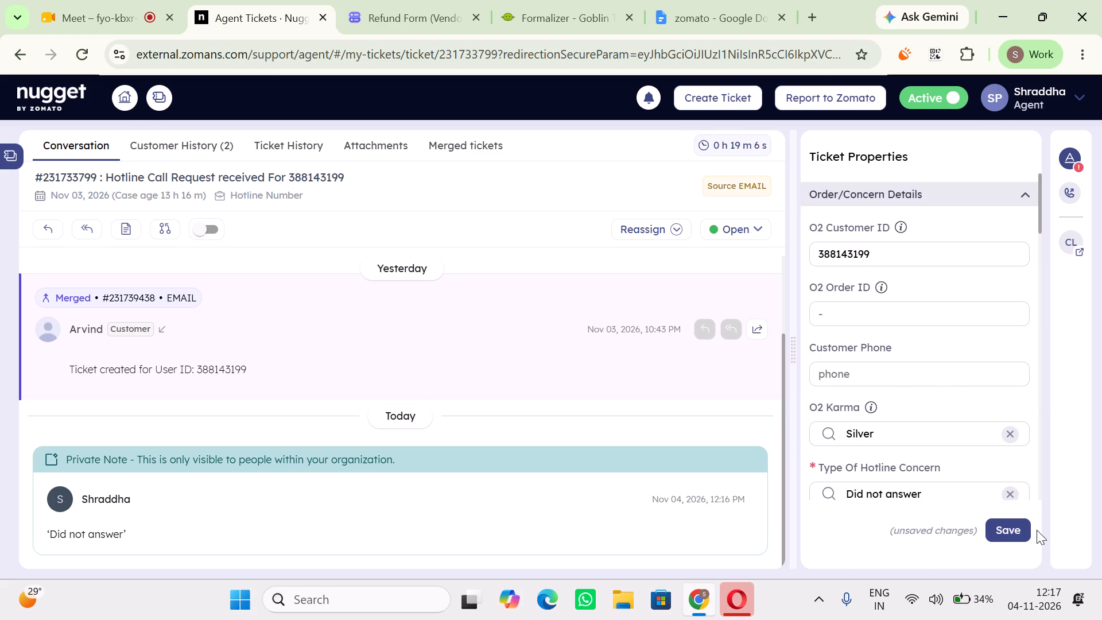
pyautogui.click(1014, 530)
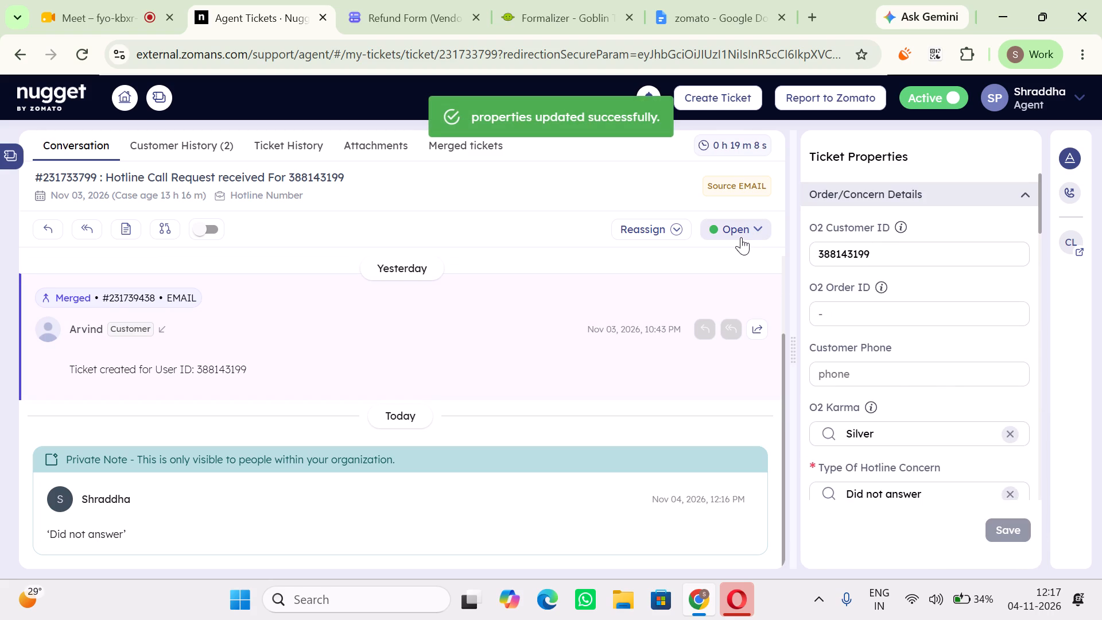
# Change the hotline ticket's status from Open to Closed and submit the change.
pyautogui.click(741, 237)
pyautogui.click(633, 295)
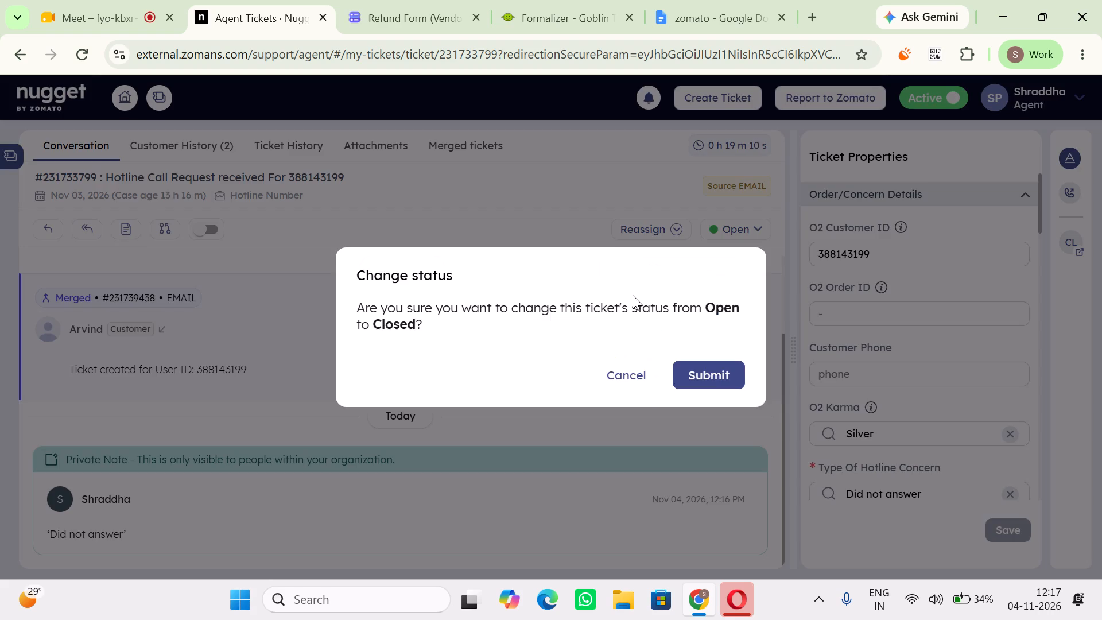
pyautogui.click(726, 377)
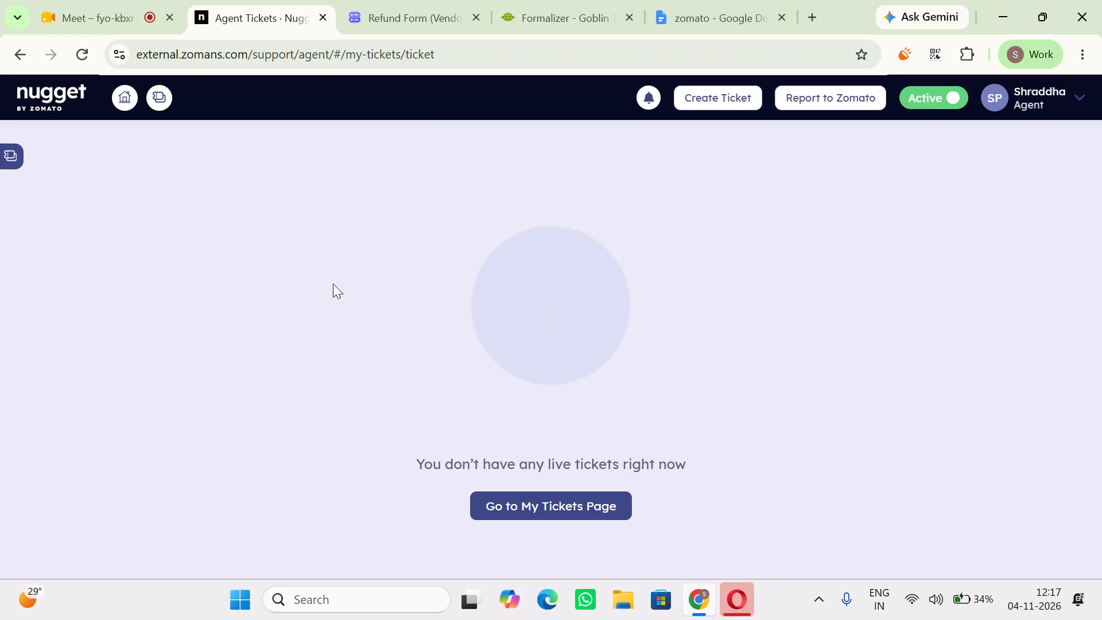
# Open the My Tickets page and repeatedly refresh the All Assigned view to check for new tickets.
pyautogui.click(576, 516)
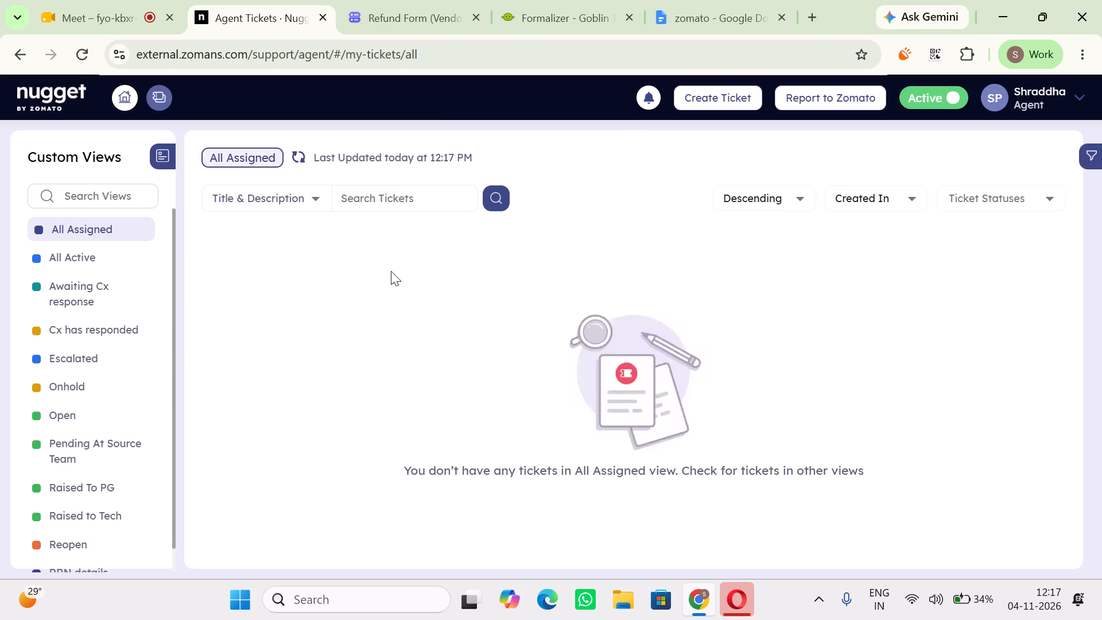
pyautogui.click(295, 146)
pyautogui.click(297, 150)
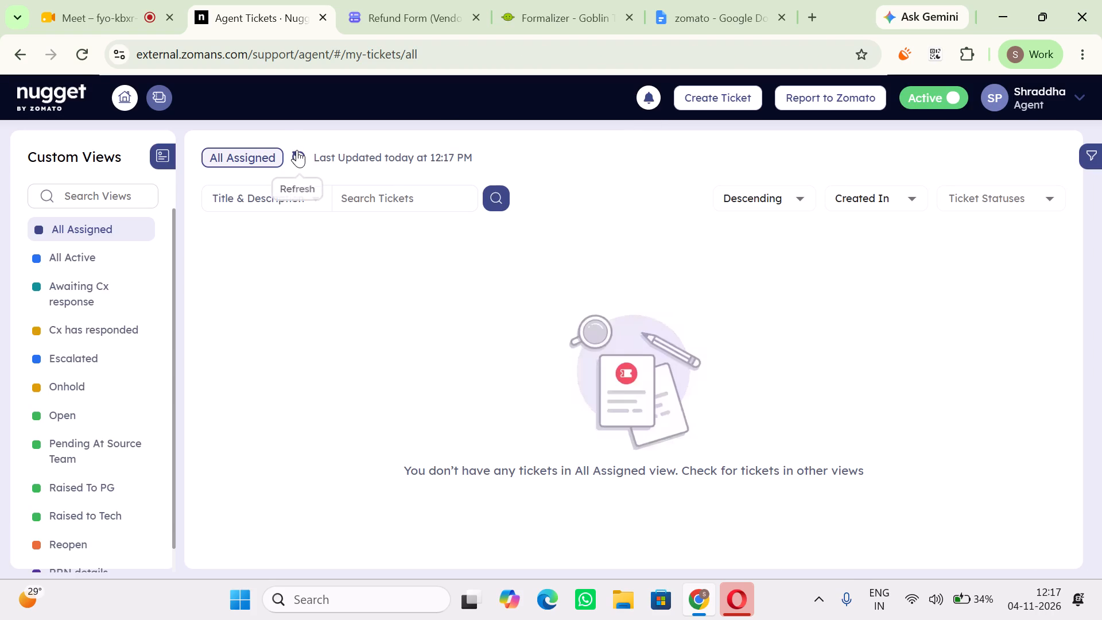
pyautogui.click(297, 150)
pyautogui.click(297, 150)
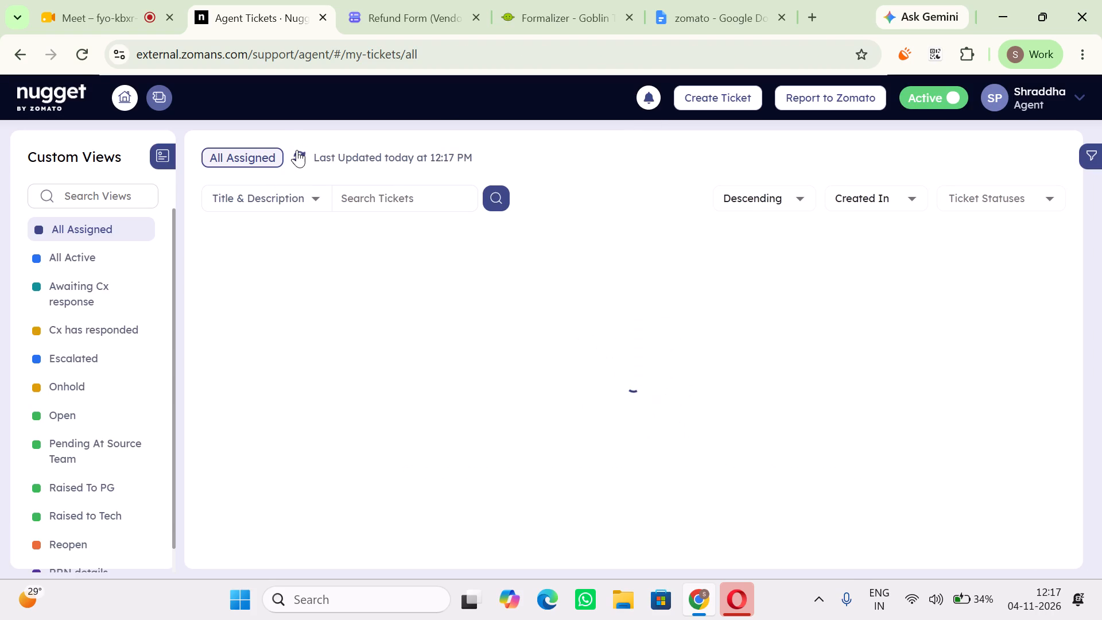
pyautogui.click(297, 150)
pyautogui.click(297, 150)
pyautogui.click(297, 150)
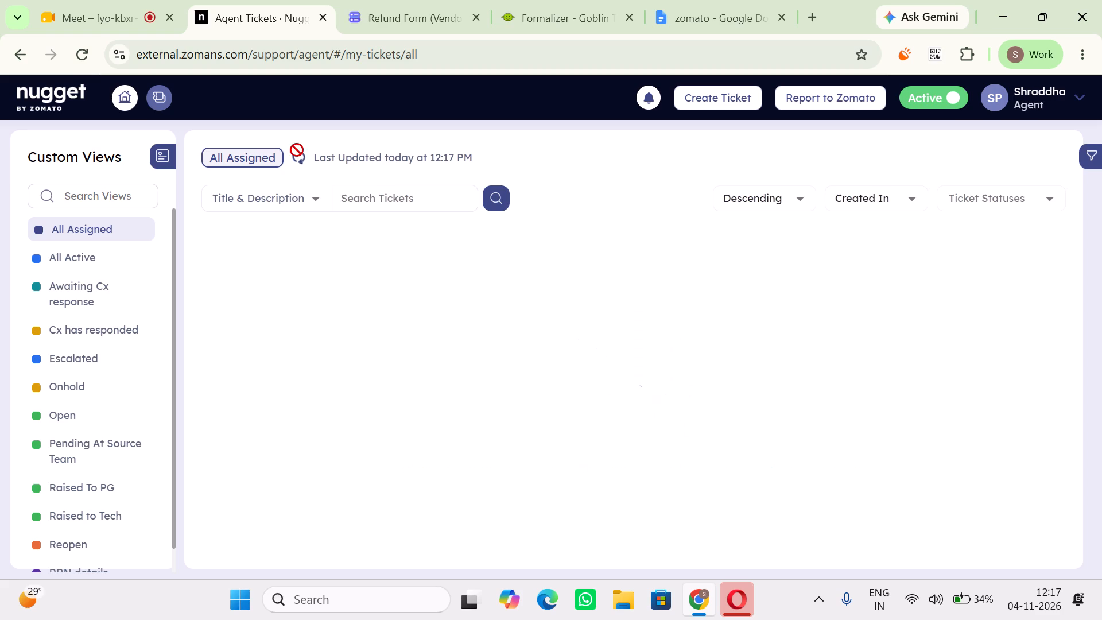
pyautogui.click(297, 150)
pyautogui.click(297, 150)
pyautogui.click(297, 150)
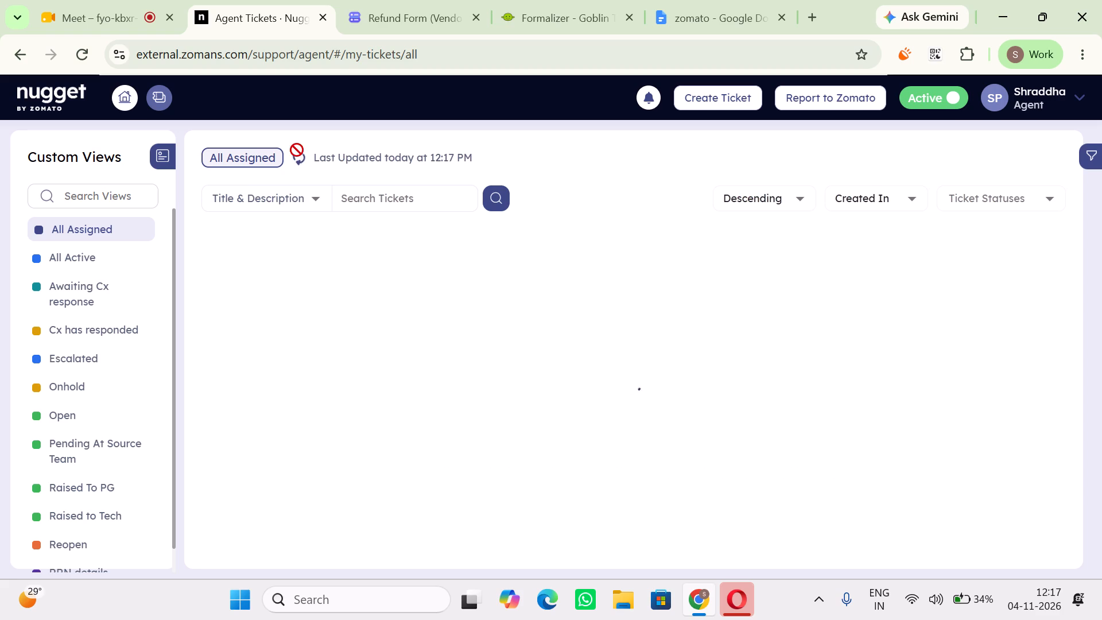
pyautogui.click(297, 150)
# Switch to the Formalizer page.
pyautogui.click(510, 0)
pyautogui.click(632, 0)
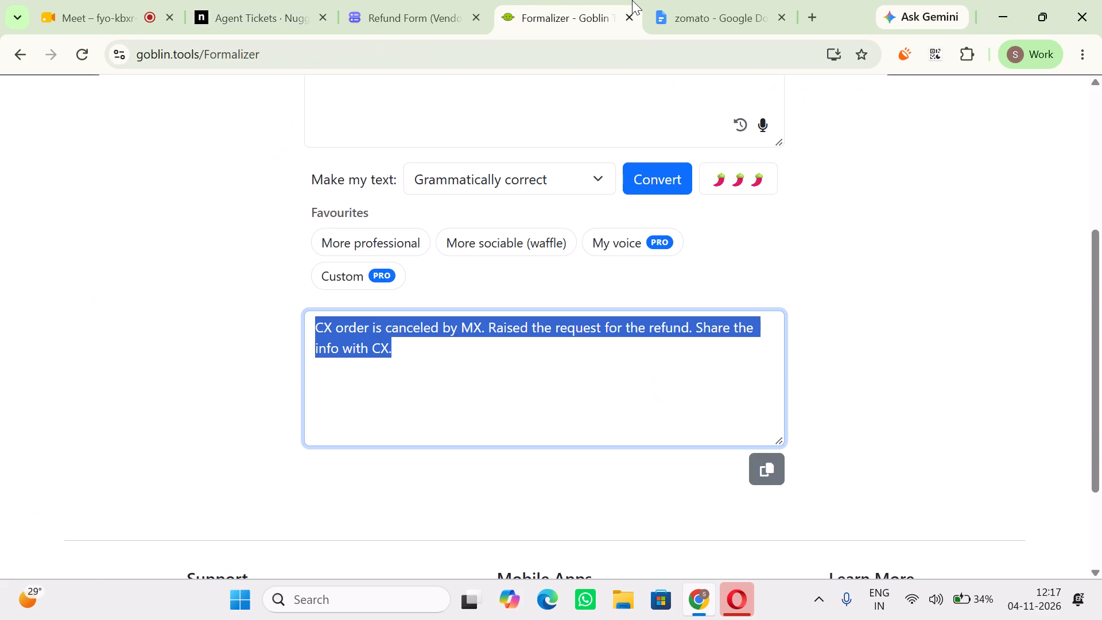
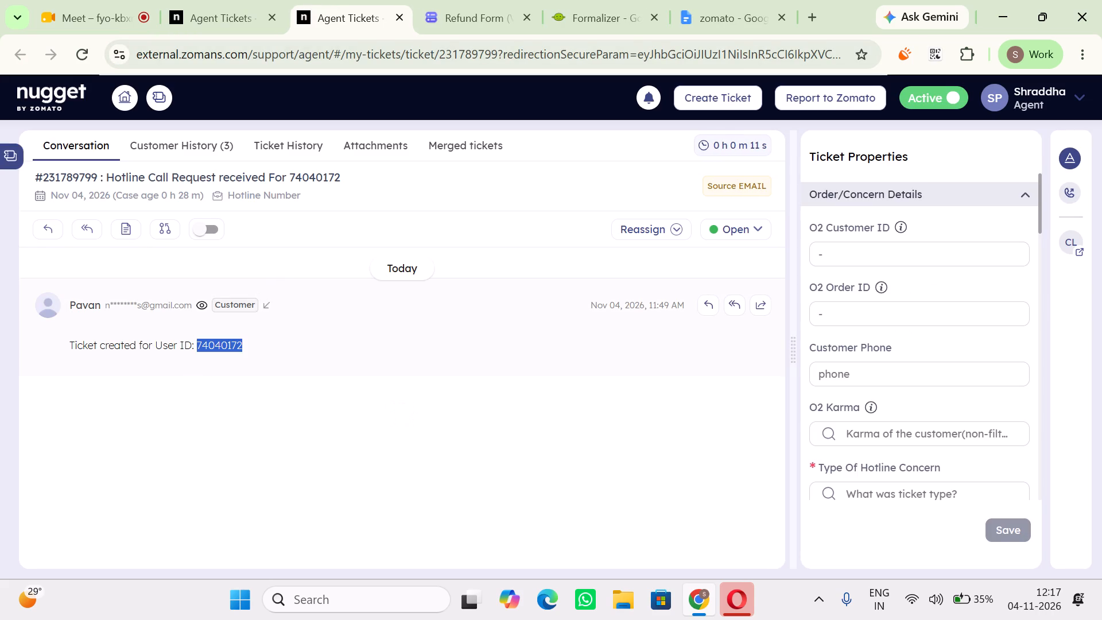
# Copy the user ID from the hotline ticket's conversation message into the O2 Customer ID property.
pyautogui.hotkey('ctrl', 'c')
pyautogui.click(852, 247)
pyautogui.hotkey('ctrl', 'v')
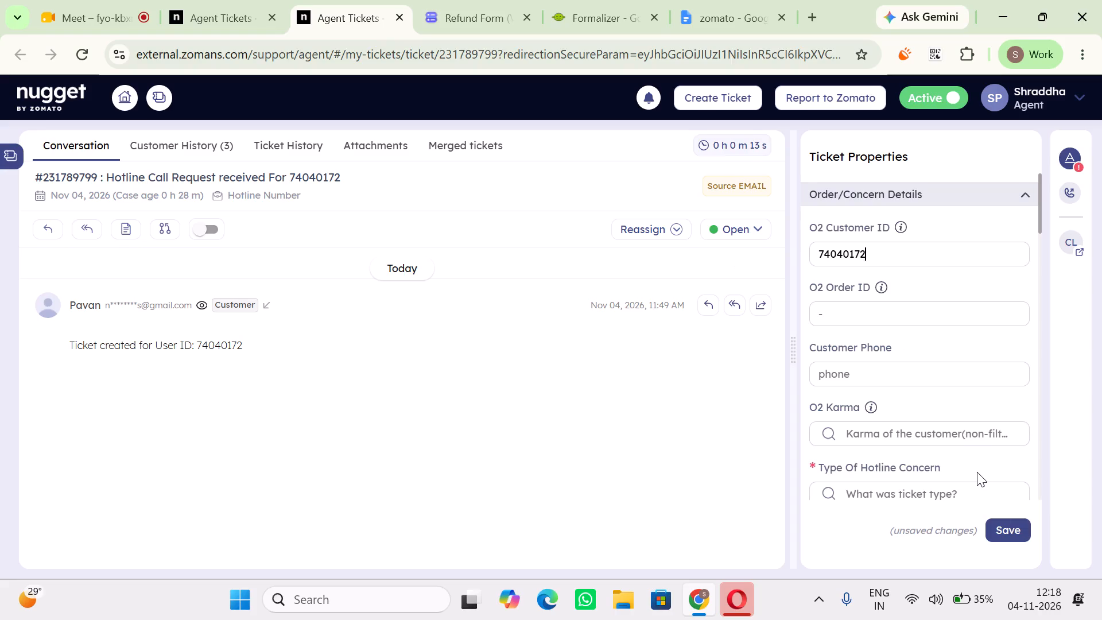
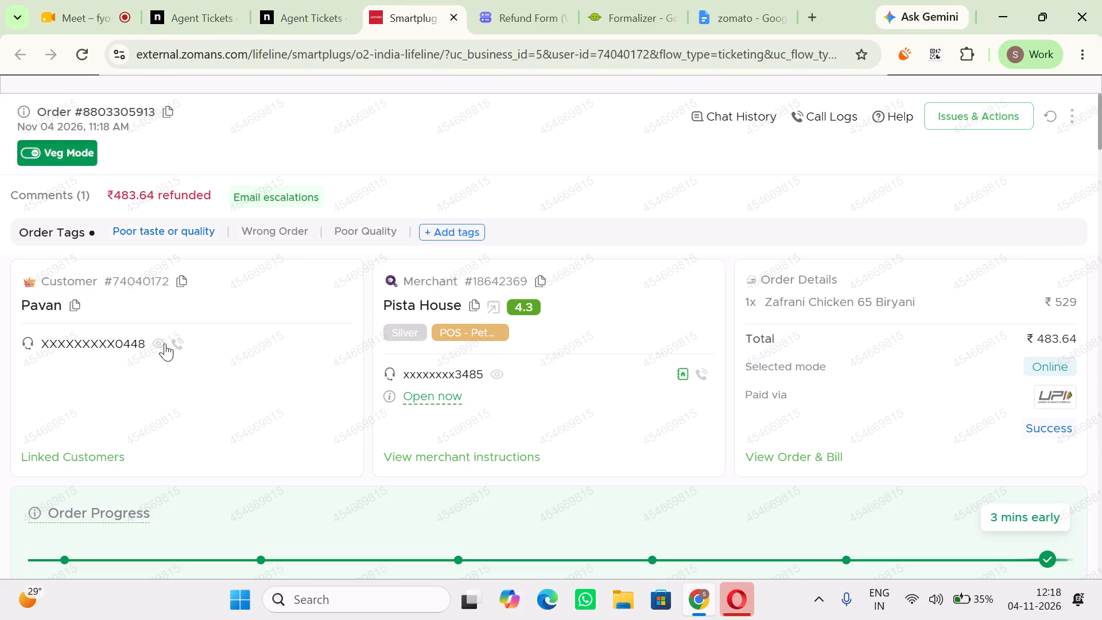
pyautogui.click(183, 344)
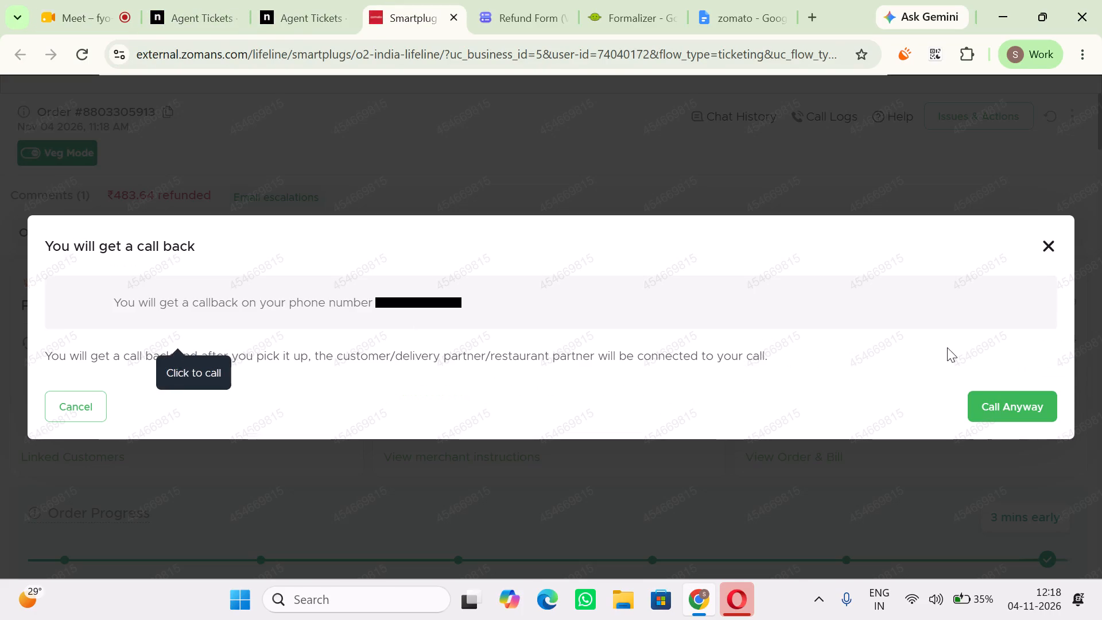
pyautogui.click(1005, 412)
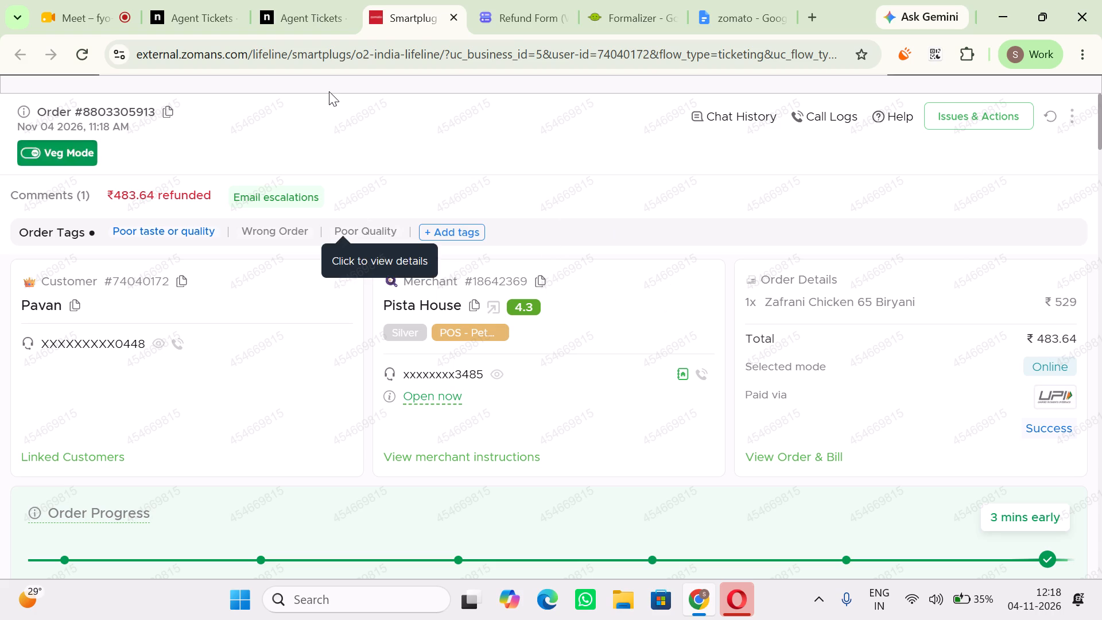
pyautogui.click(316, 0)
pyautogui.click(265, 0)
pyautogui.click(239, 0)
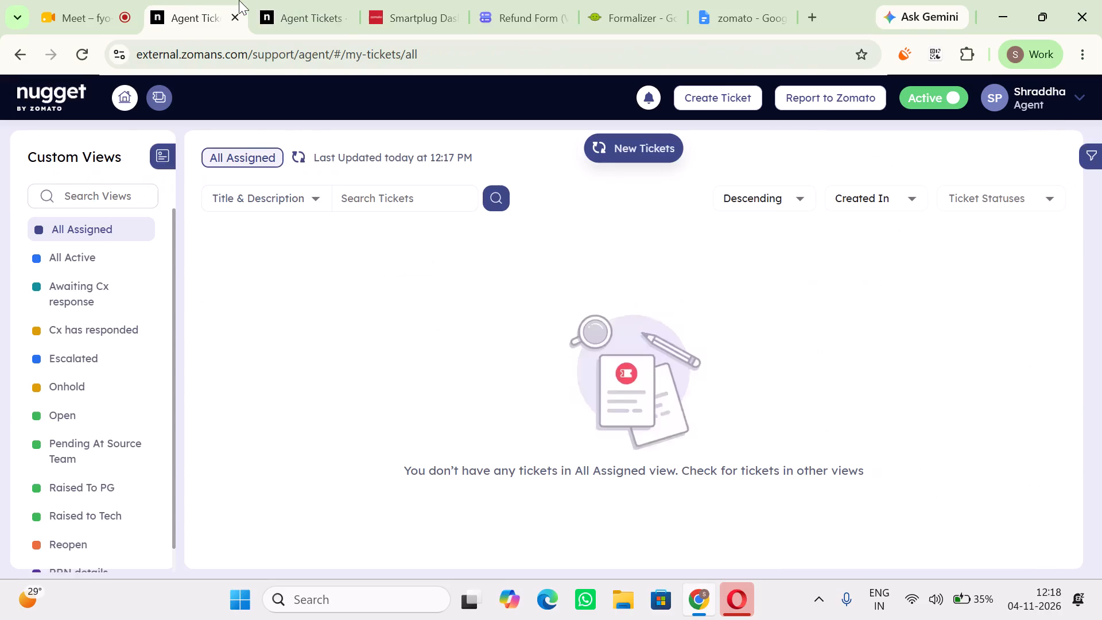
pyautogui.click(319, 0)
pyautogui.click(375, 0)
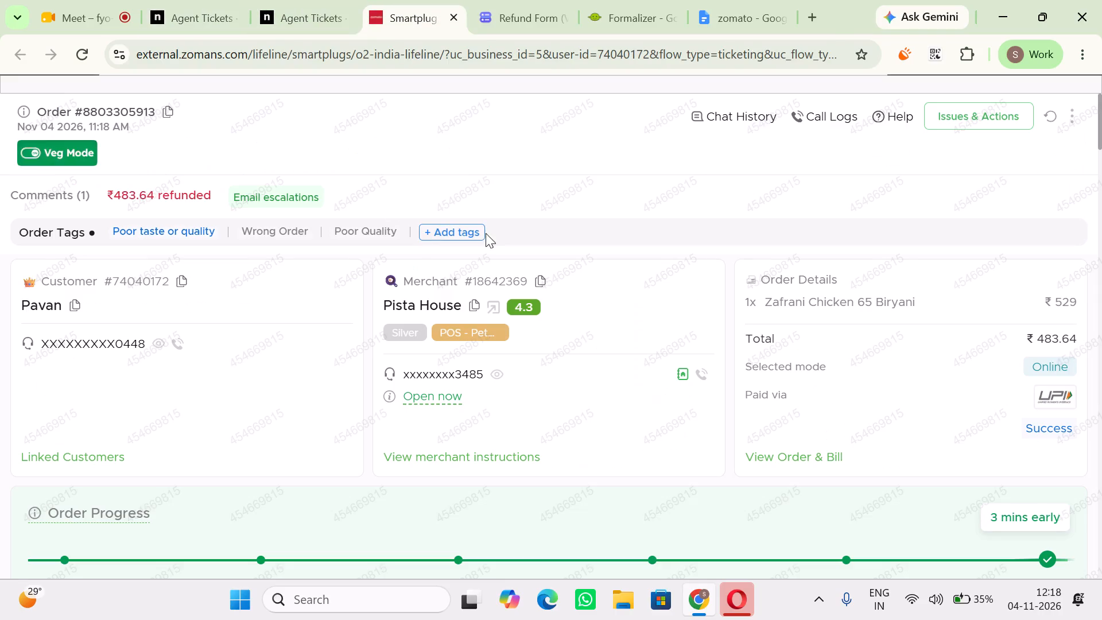
pyautogui.click(810, 110)
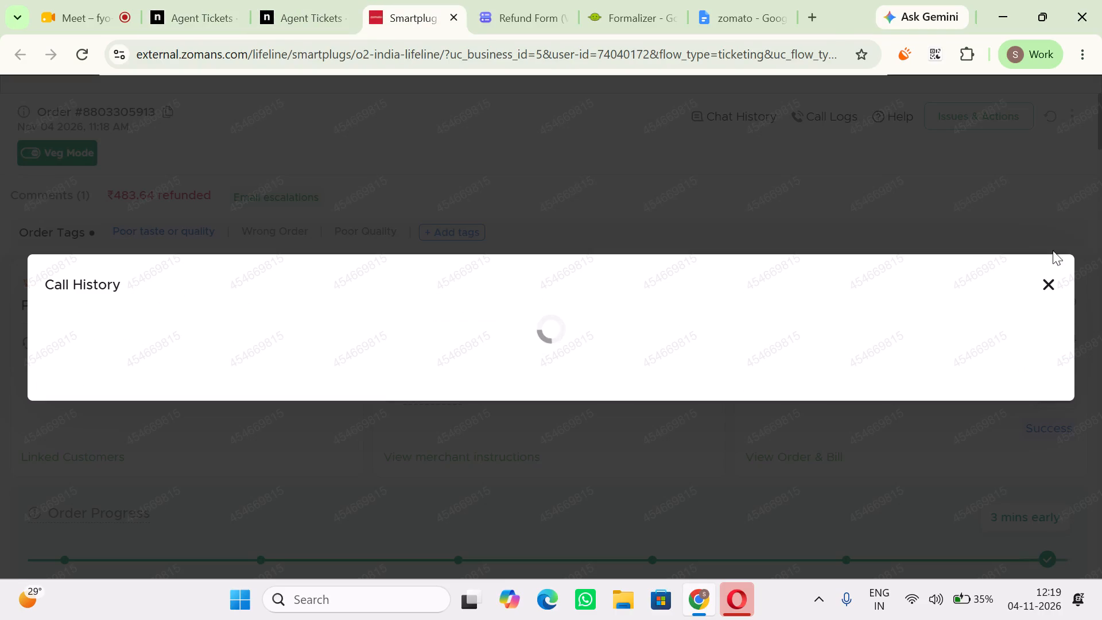
pyautogui.click(1068, 189)
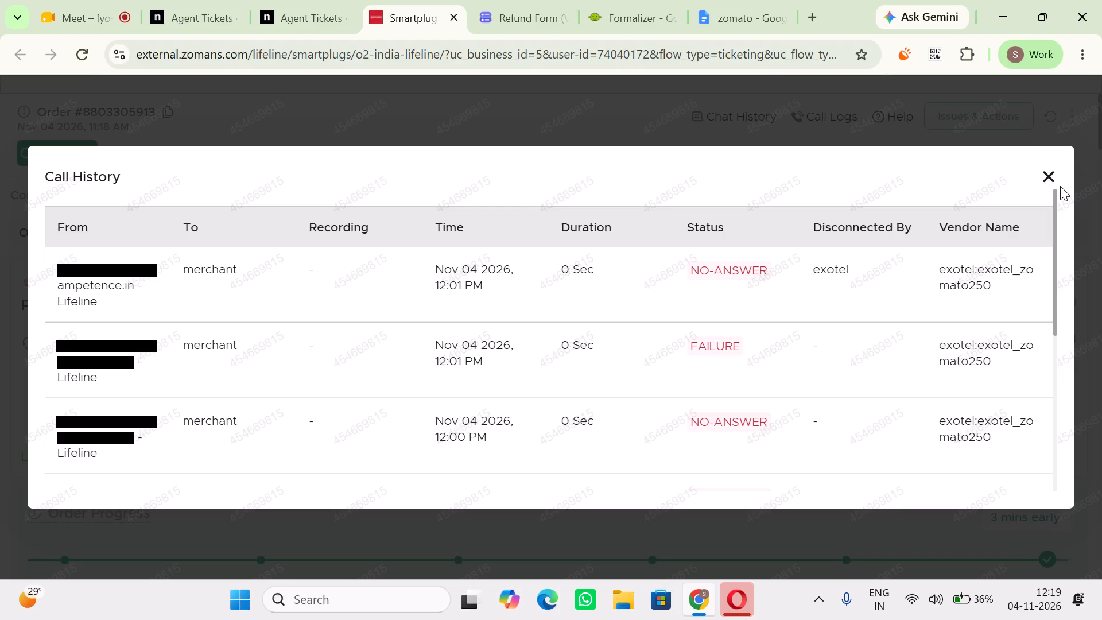
pyautogui.click(1060, 186)
pyautogui.click(1052, 184)
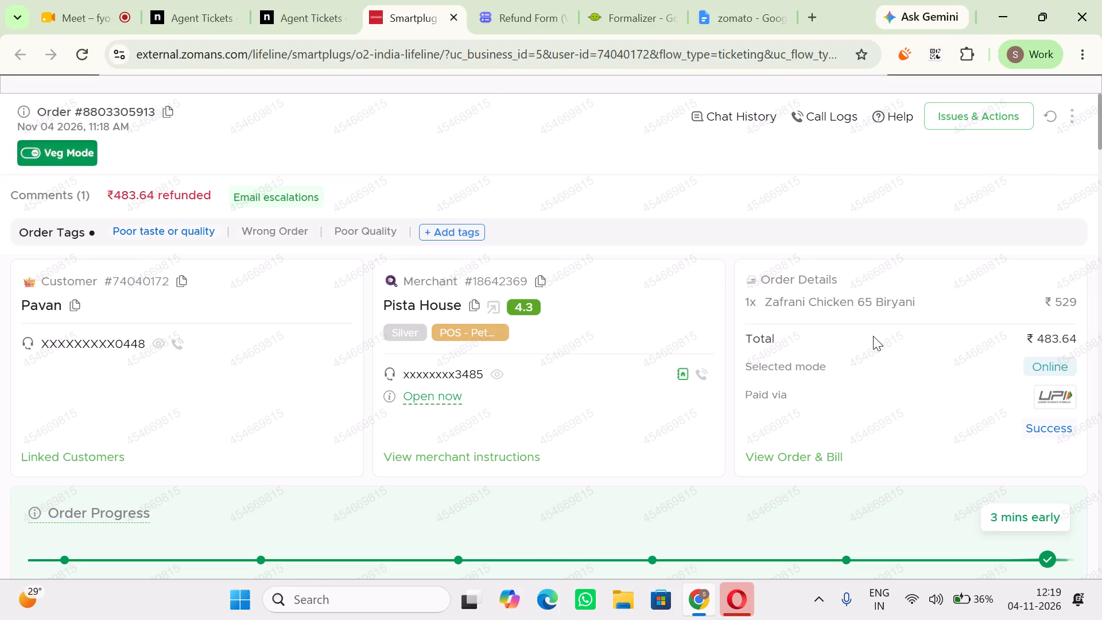
pyautogui.click(178, 340)
pyautogui.click(997, 424)
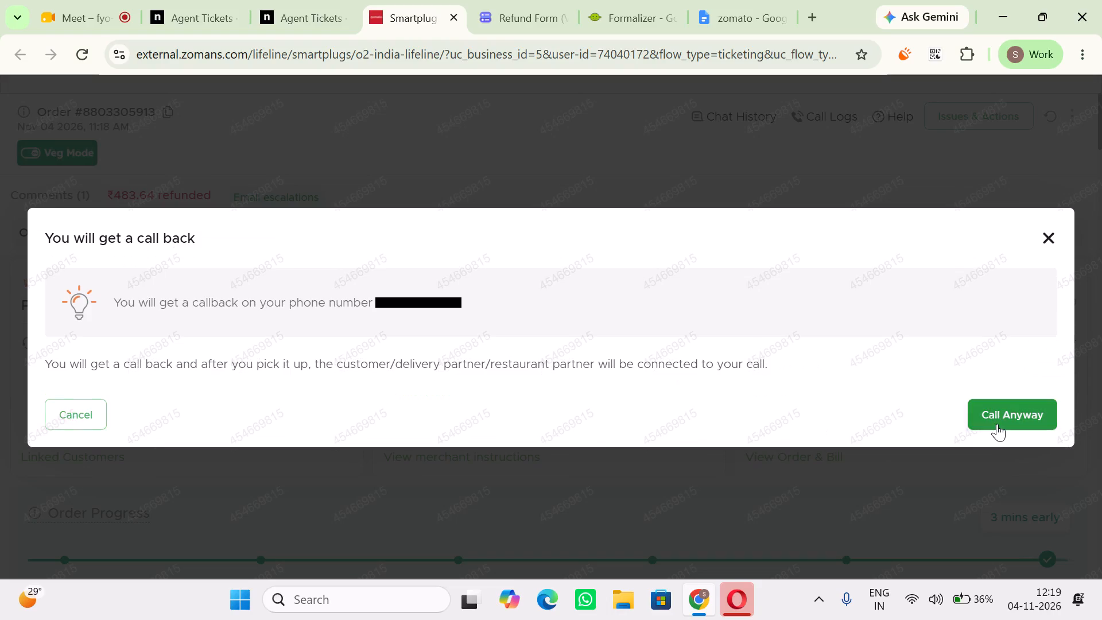
pyautogui.hscroll(1, 663, 435)
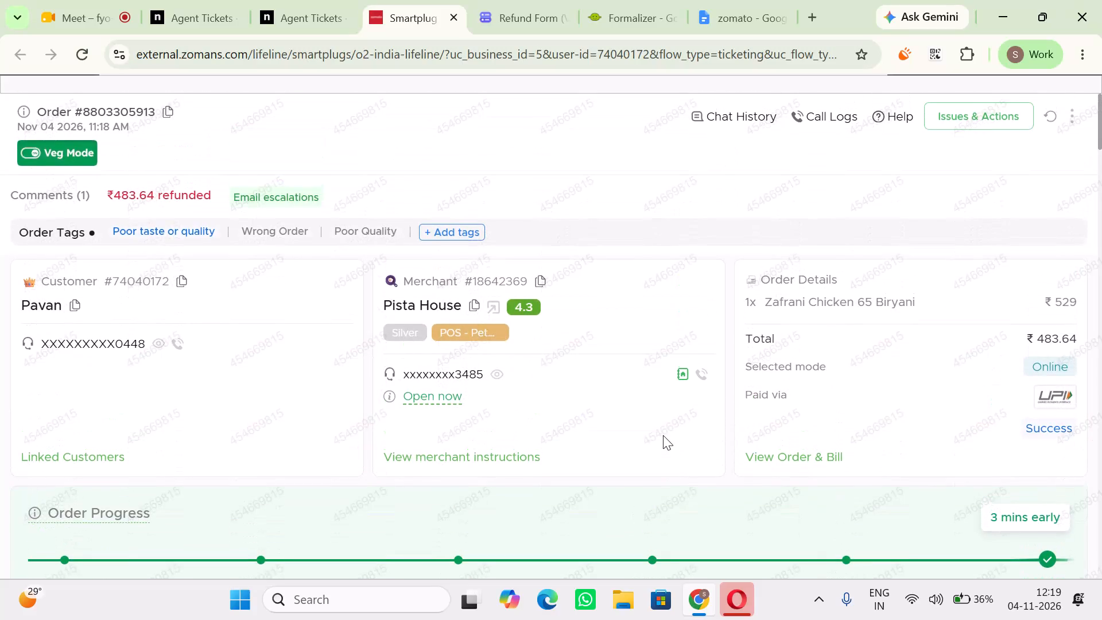
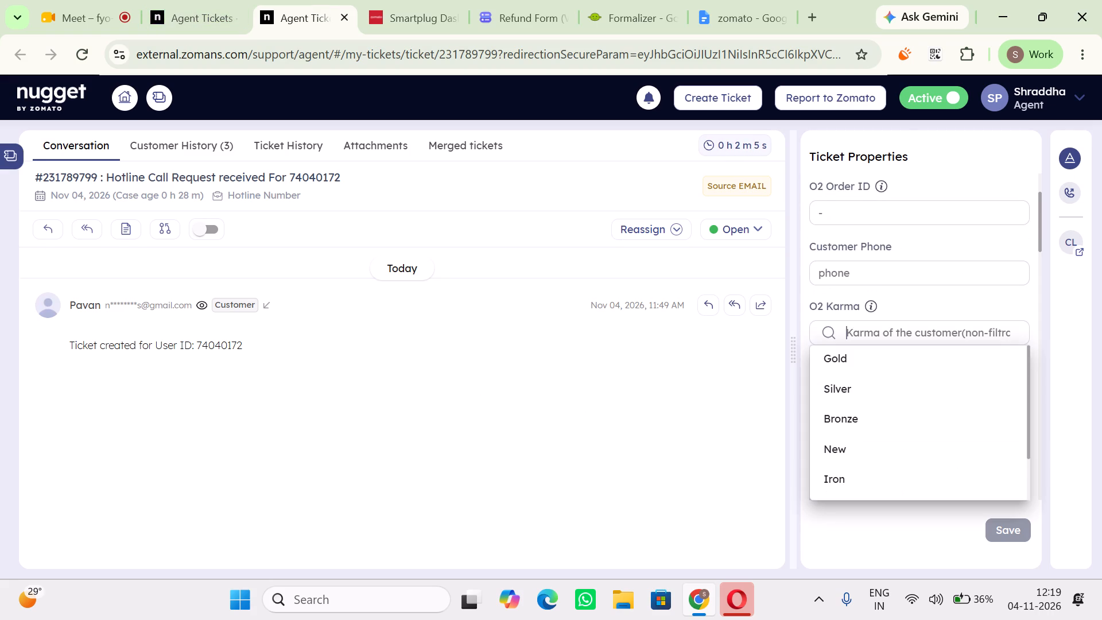
# Set the ticket's O2 Karma to Gold and its Type Of Hotline Concern to Duplicate.
pyautogui.click(839, 357)
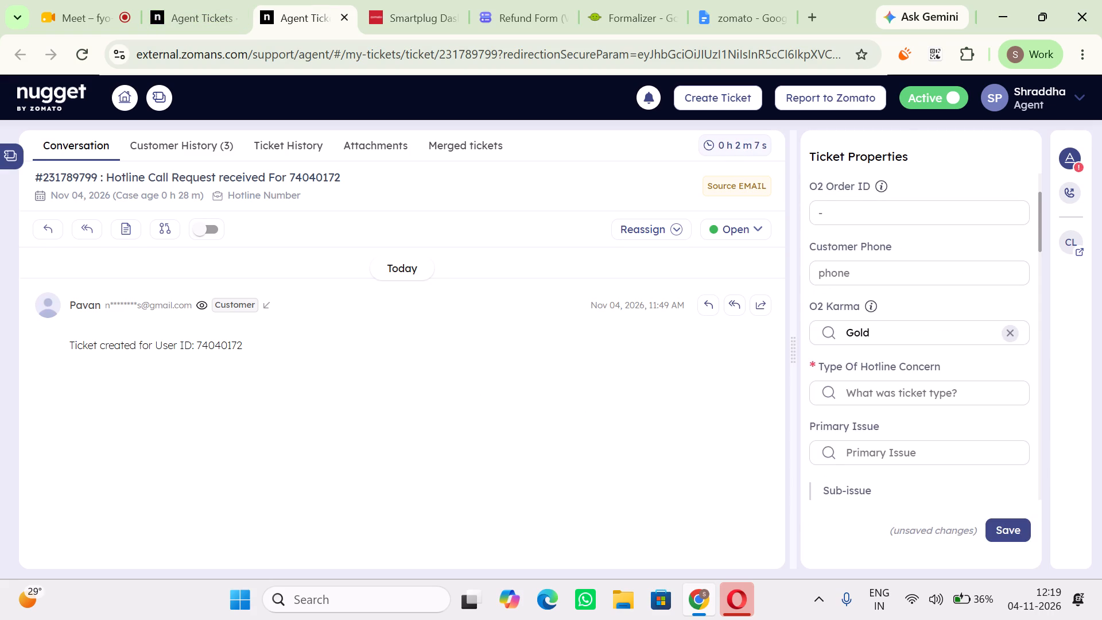
pyautogui.click(875, 388)
pyautogui.scroll(-1, 872, 478)
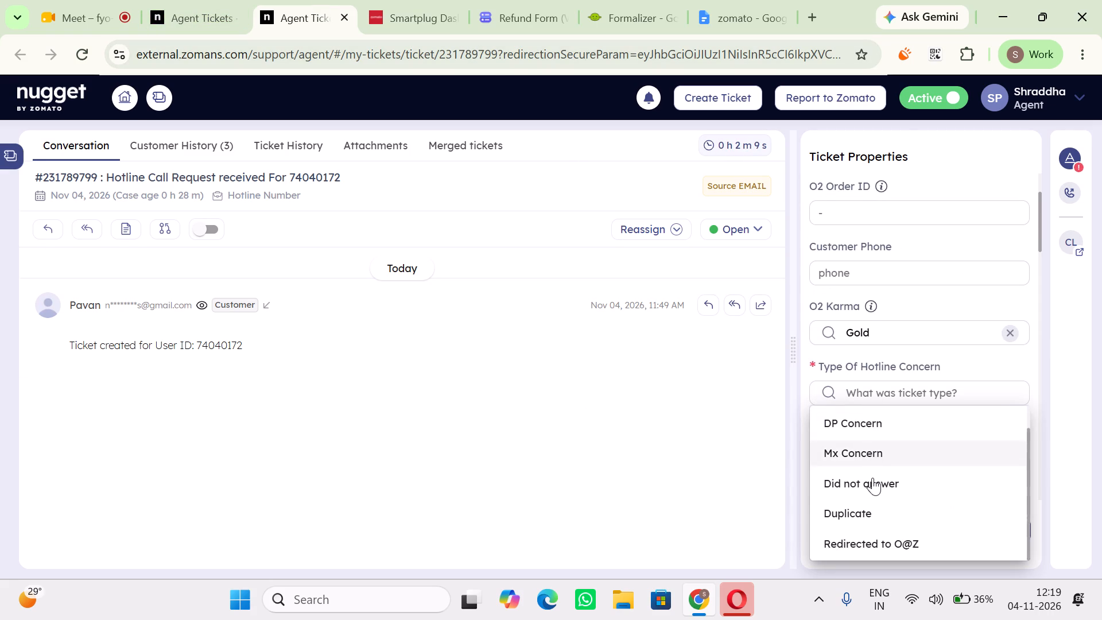
pyautogui.scroll(-1, 872, 478)
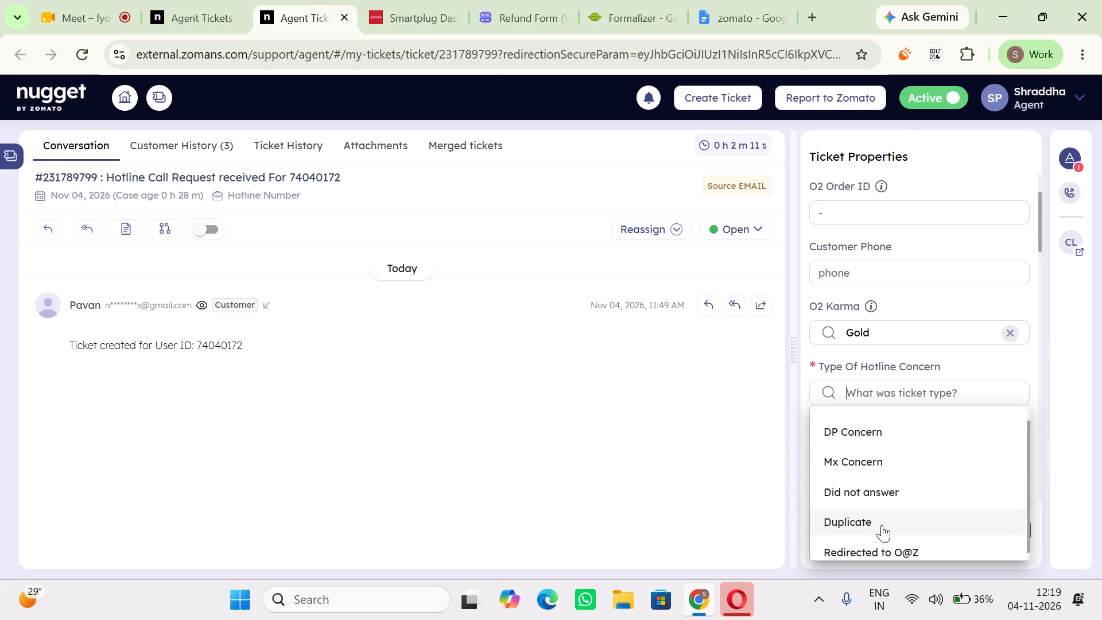
pyautogui.click(882, 525)
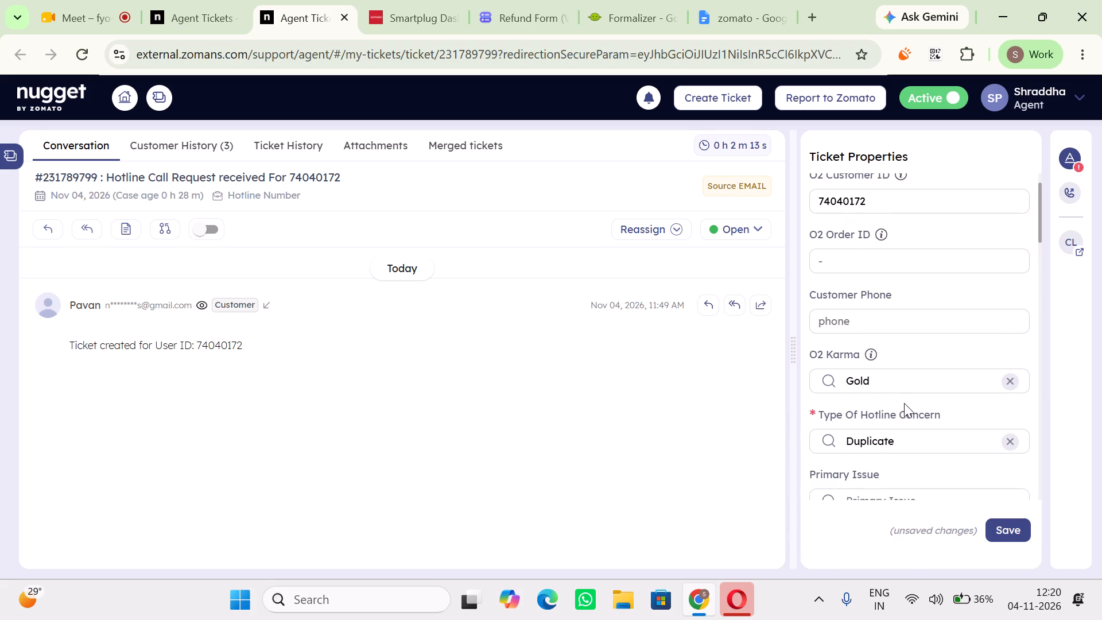
# Look through the available Primary Issue options for one that fits the ticket, without picking any.
pyautogui.scroll(-1, 904, 403)
pyautogui.click(872, 398)
pyautogui.scroll(-2, 852, 518)
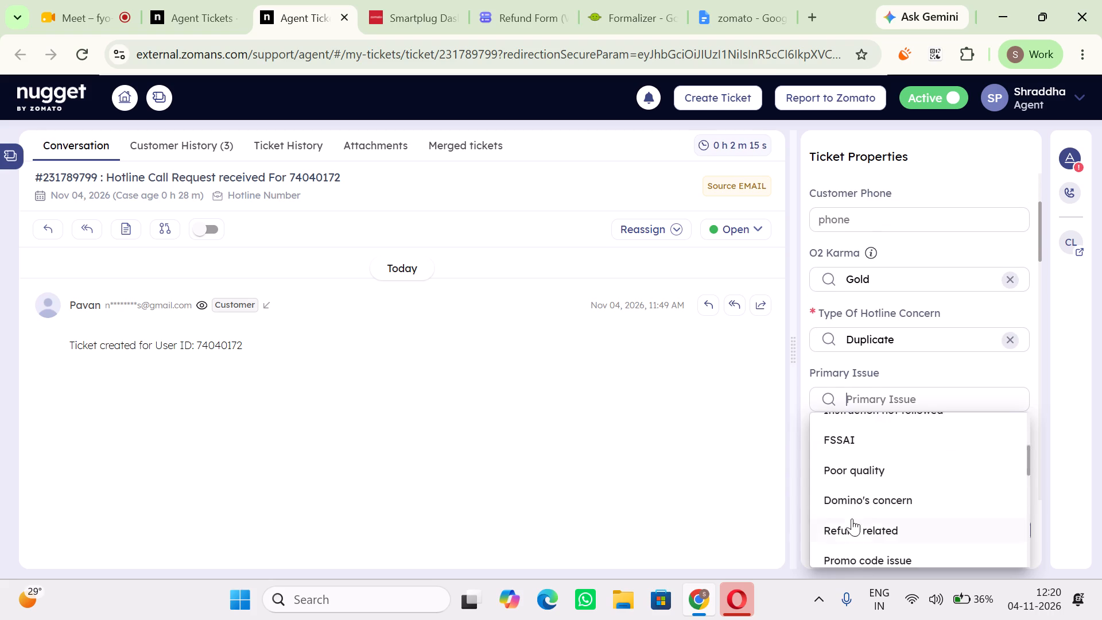
pyautogui.scroll(-6, 852, 518)
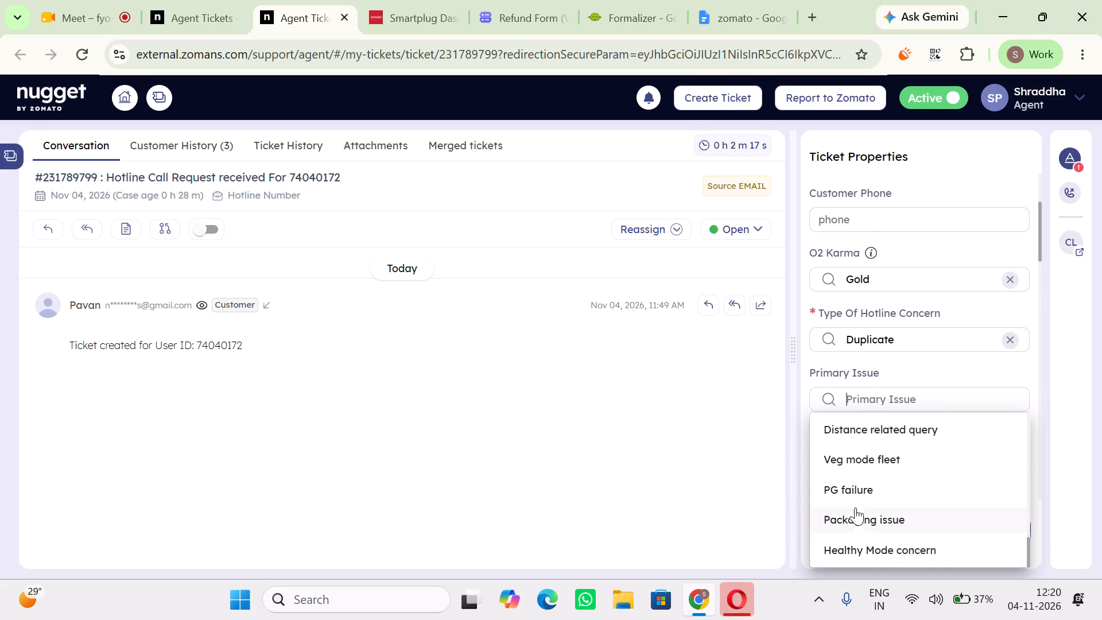
pyautogui.scroll(4, 855, 507)
pyautogui.click(766, 467)
pyautogui.scroll(-1, 877, 469)
pyautogui.scroll(1, 877, 469)
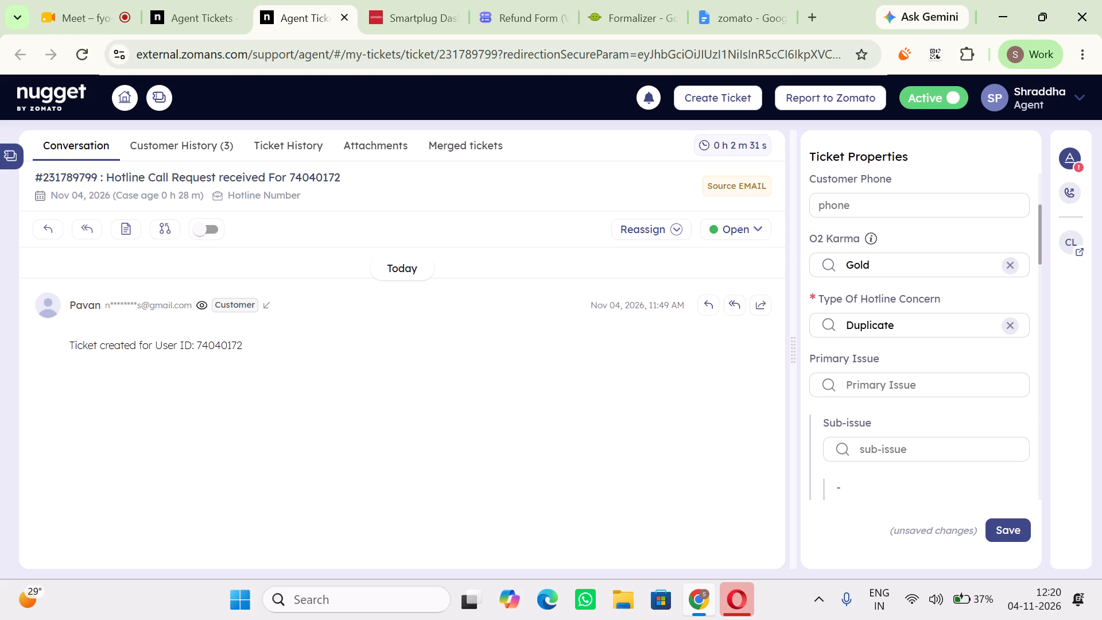
pyautogui.scroll(-1, 791, 362)
pyautogui.moveTo(934, 370); pyautogui.dragTo(926, 378)
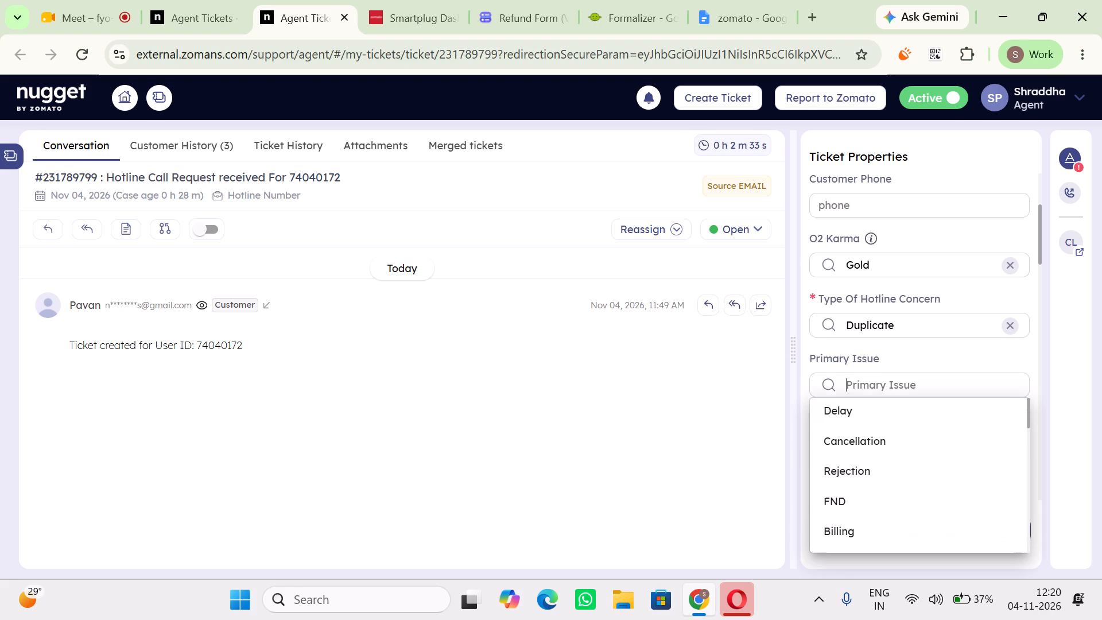
pyautogui.click(926, 378)
pyautogui.scroll(-5, 898, 478)
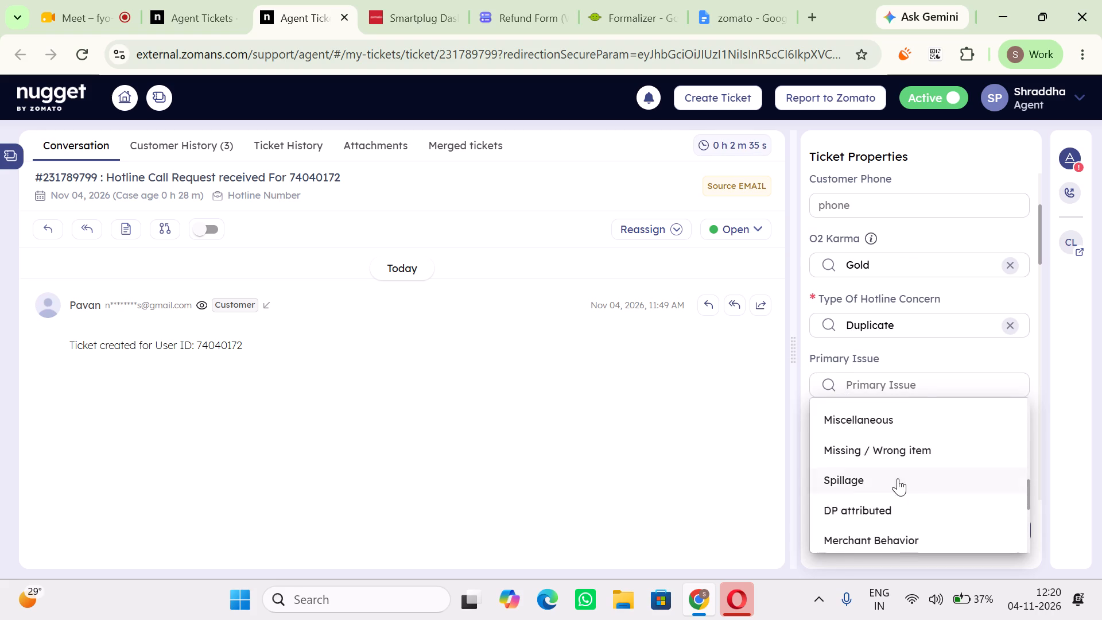
pyautogui.scroll(-2, 898, 478)
pyautogui.scroll(-1, 908, 525)
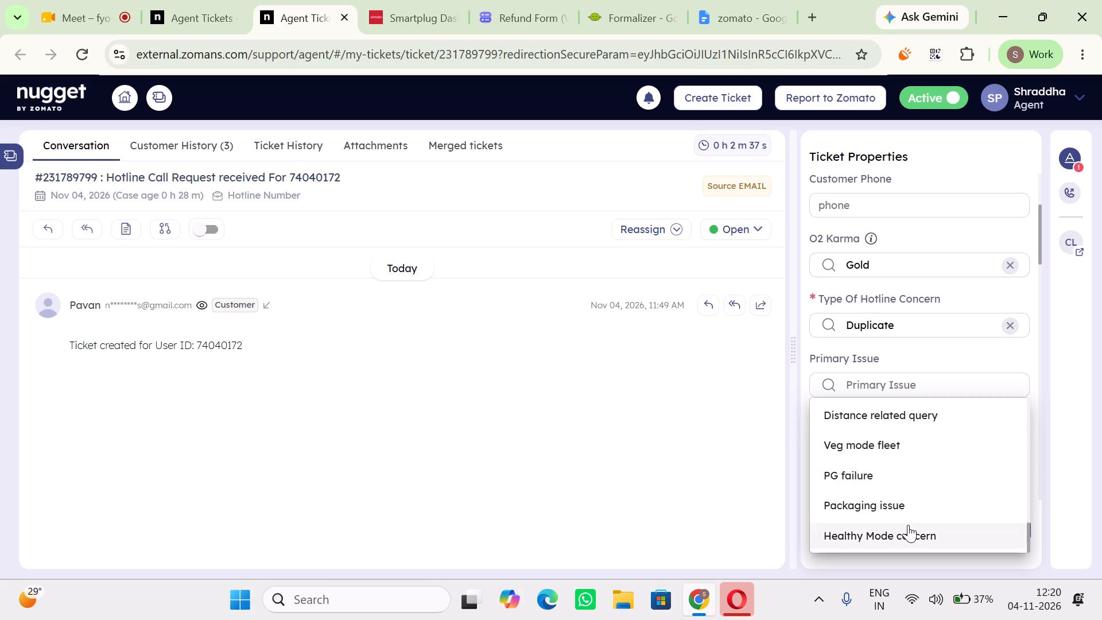
pyautogui.click(778, 496)
pyautogui.scroll(5, 915, 464)
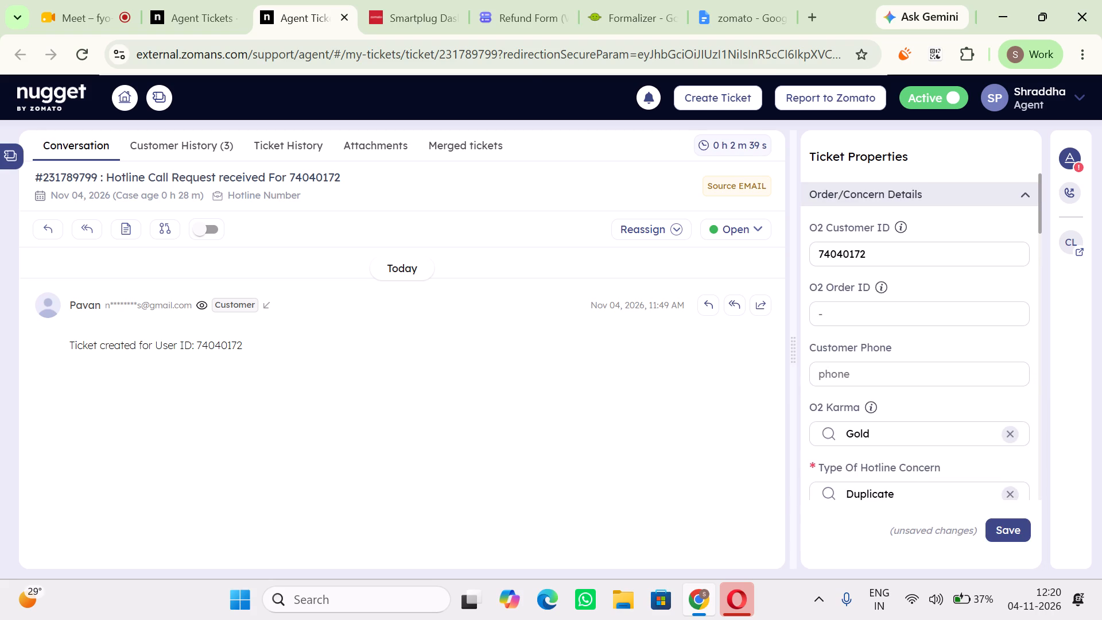
pyautogui.click(369, 0)
pyautogui.click(349, 181)
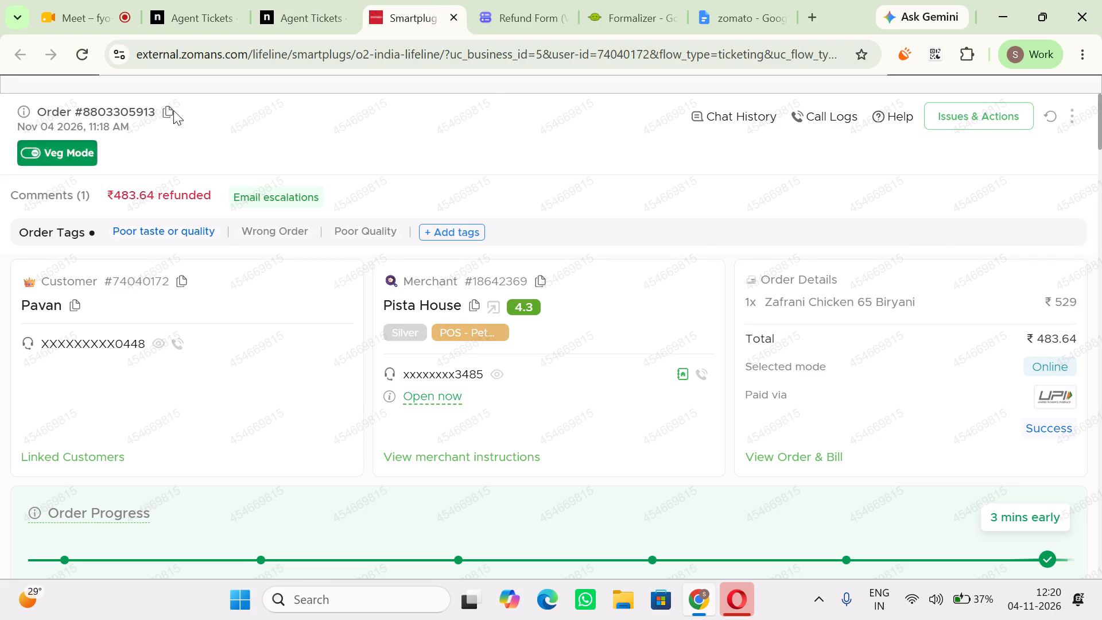
pyautogui.click(166, 112)
pyautogui.click(372, 0)
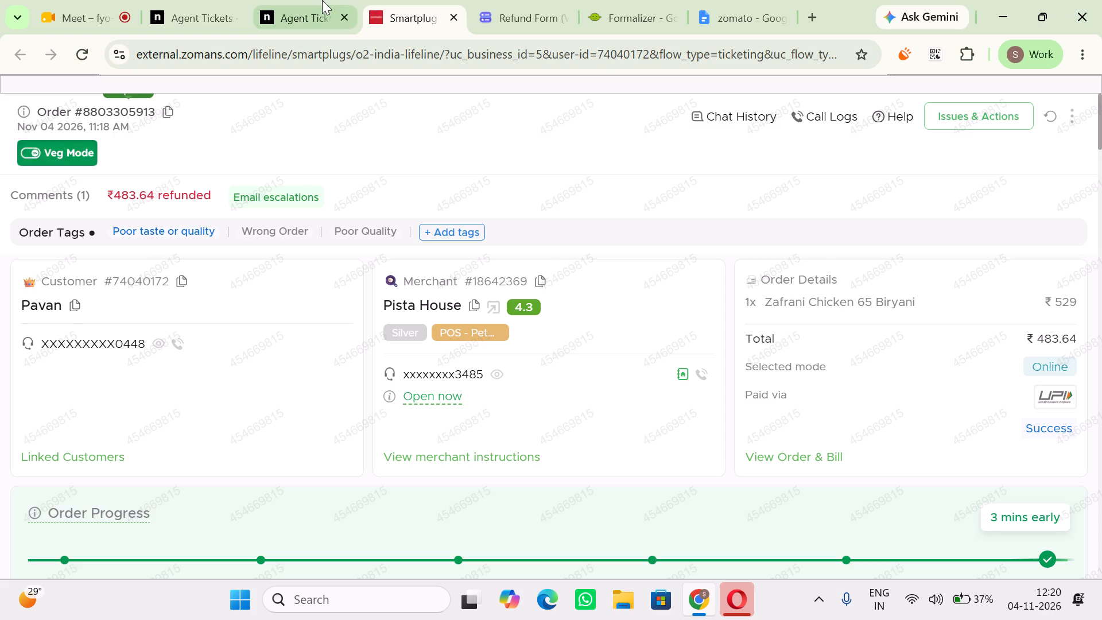
pyautogui.click(322, 0)
pyautogui.click(886, 304)
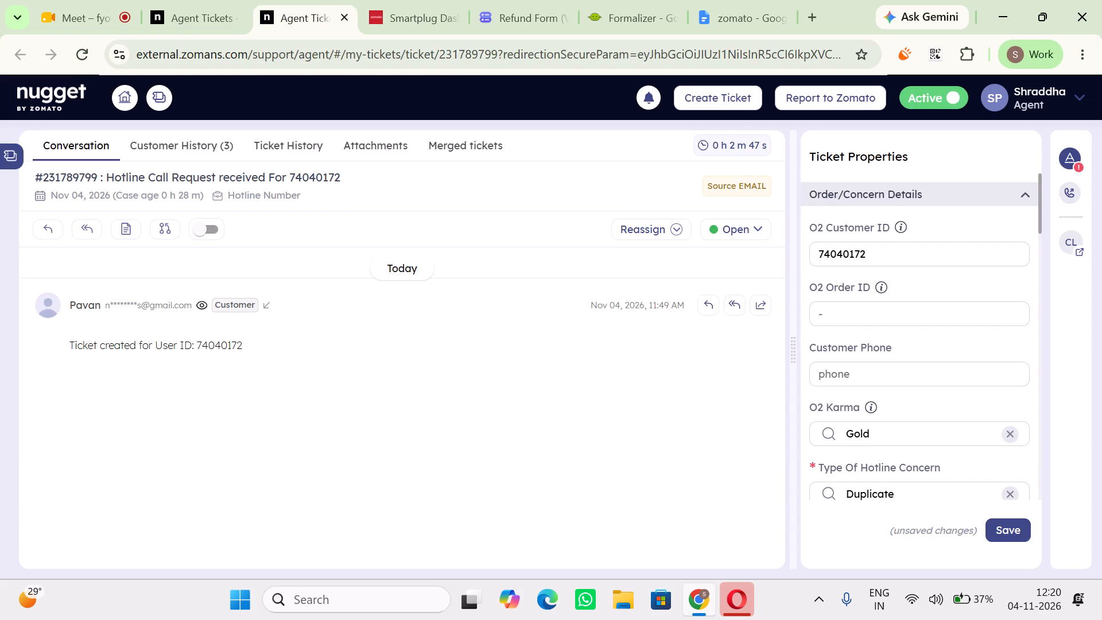
pyautogui.hotkey('ctrl', 'v')
pyautogui.scroll(-11, 905, 384)
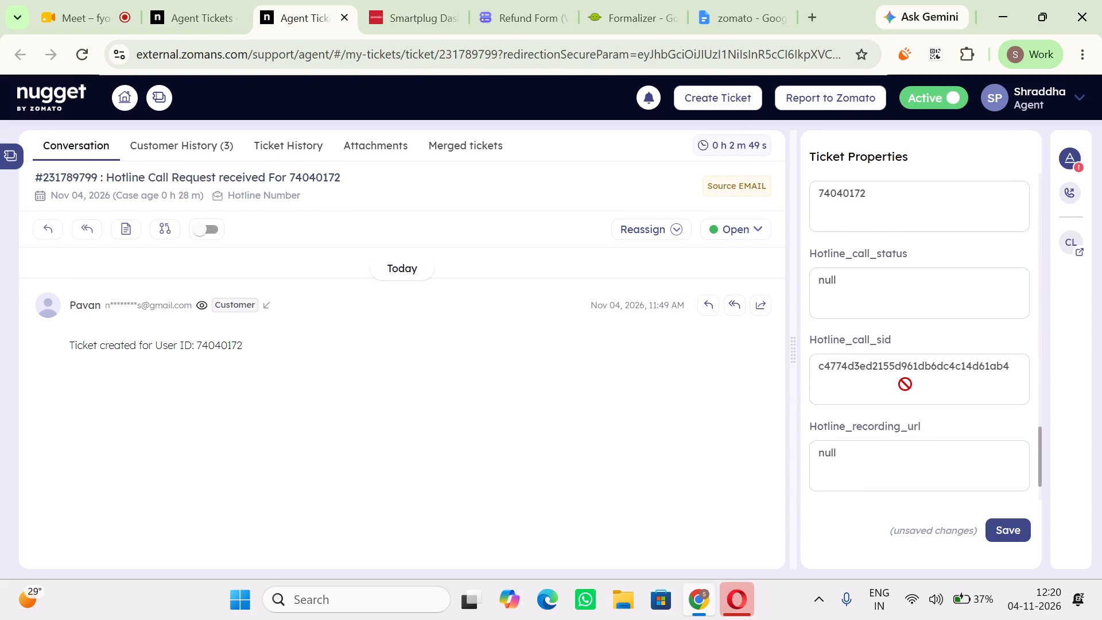
pyautogui.scroll(15, 905, 384)
# In the Formalizer, replace the text with a note that cx said issue is already resolved, convert it as grammatically correct, and copy the result.
pyautogui.click(494, 0)
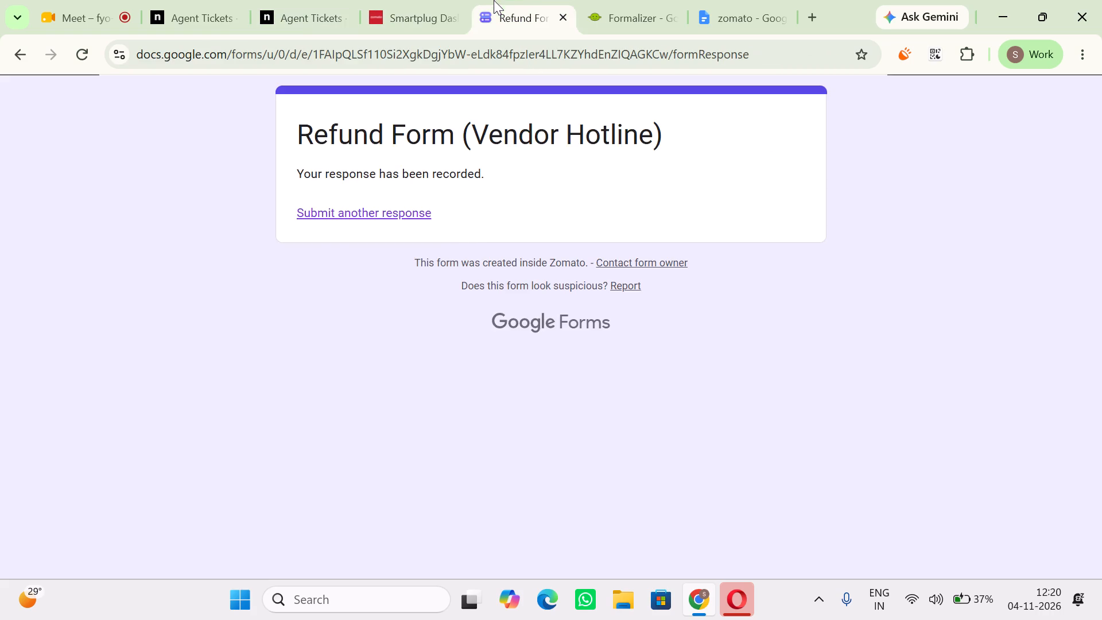
pyautogui.click(621, 0)
pyautogui.scroll(6, 488, 172)
pyautogui.tripleClick(386, 299)
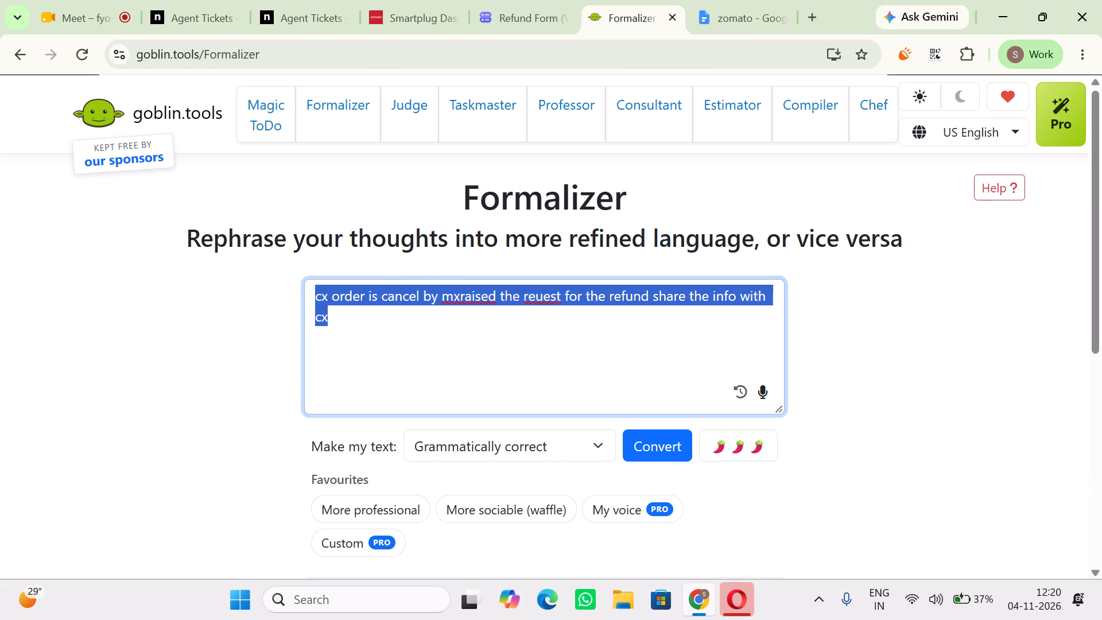
pyautogui.click(386, 299)
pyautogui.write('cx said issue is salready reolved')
pyautogui.click(649, 441)
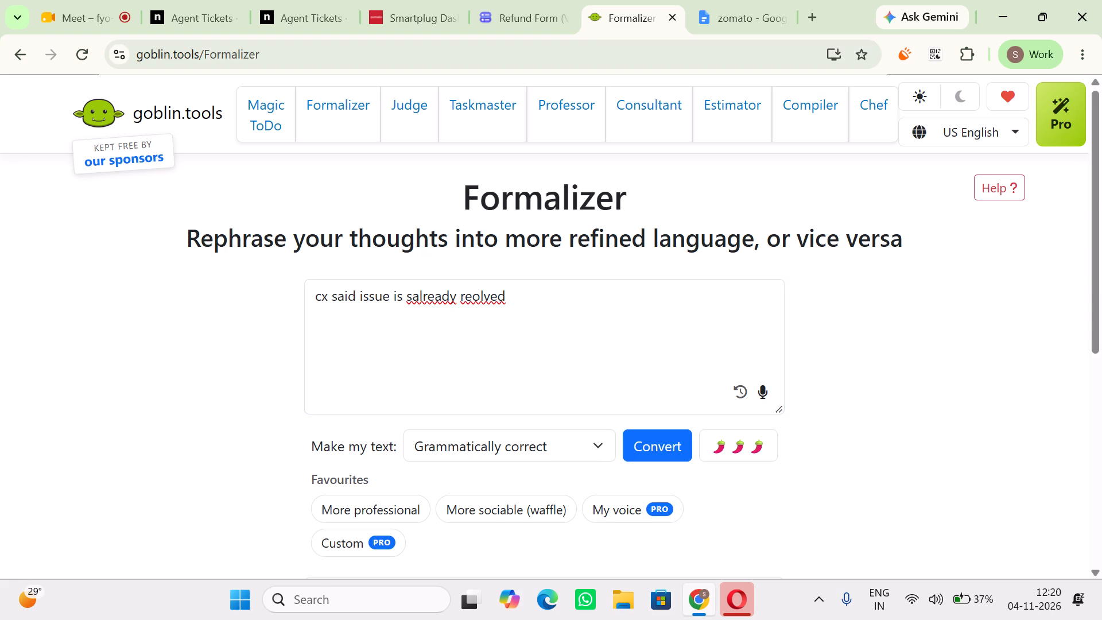
pyautogui.scroll(-2, 499, 305)
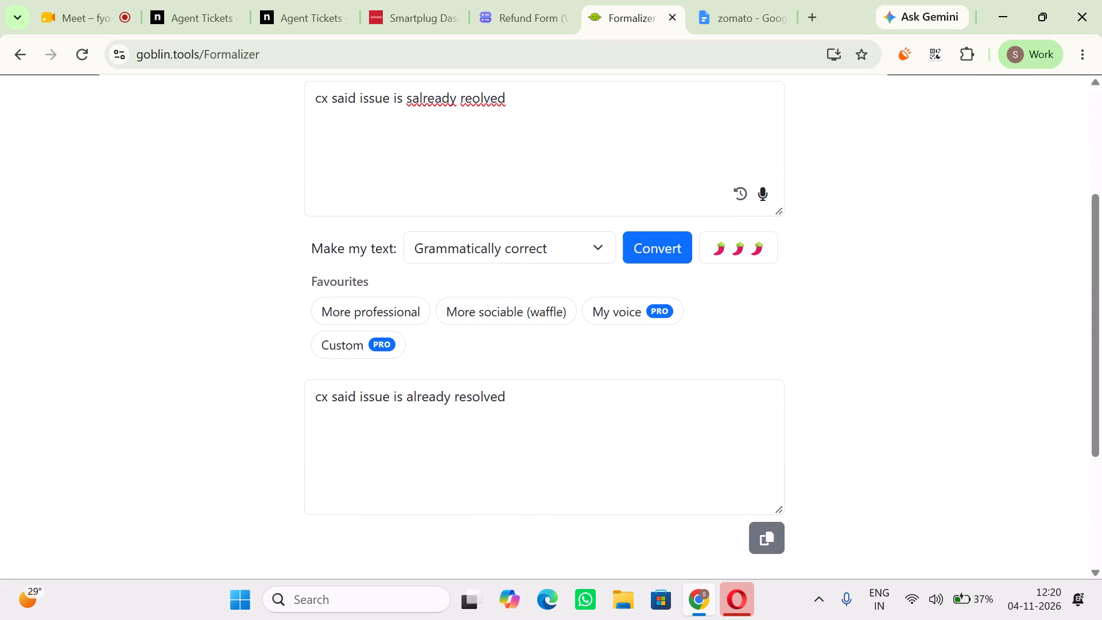
pyautogui.tripleClick(446, 394)
pyautogui.hotkey('ctrl', 'c')
pyautogui.hotkey('ctrl', 'c')
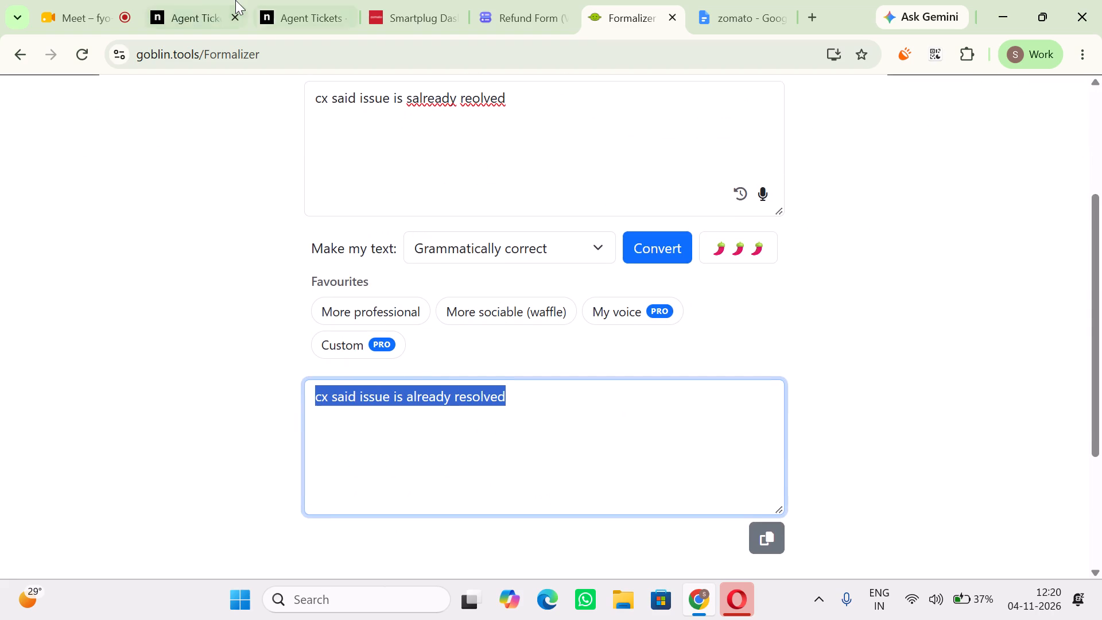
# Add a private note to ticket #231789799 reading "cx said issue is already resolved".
pyautogui.click(235, 0)
pyautogui.click(305, 0)
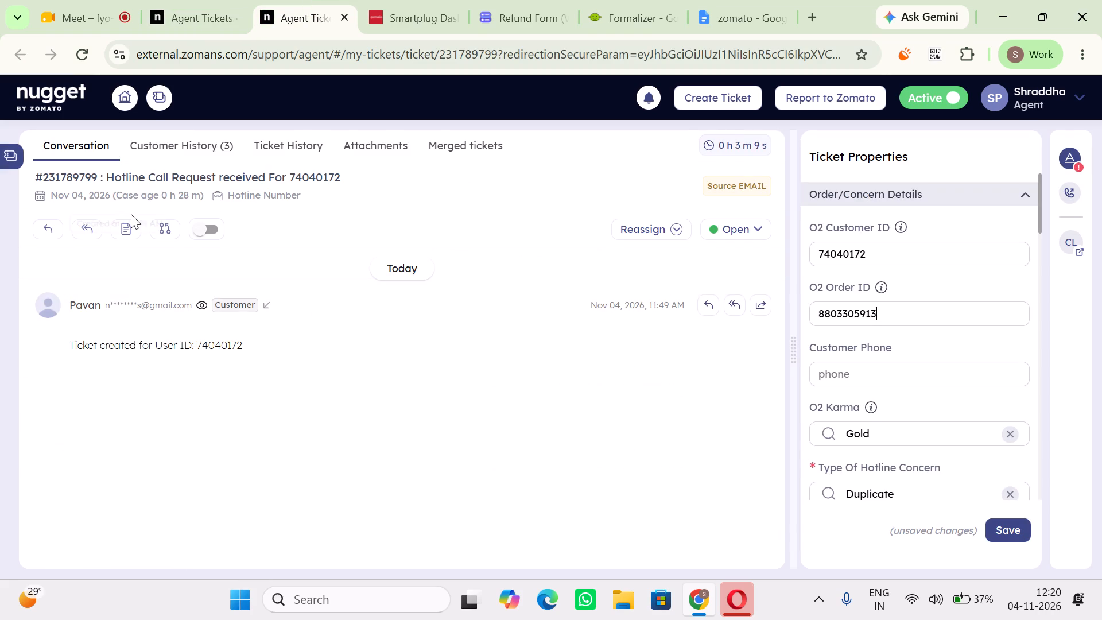
pyautogui.click(126, 230)
pyautogui.click(387, 288)
pyautogui.hotkey('ctrl', 'v')
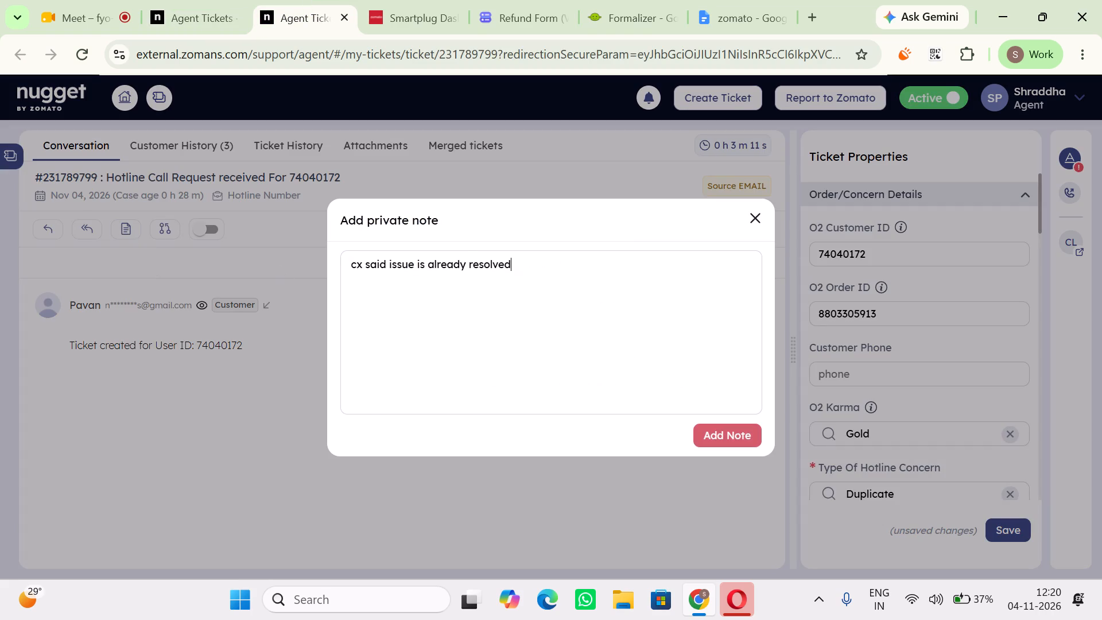
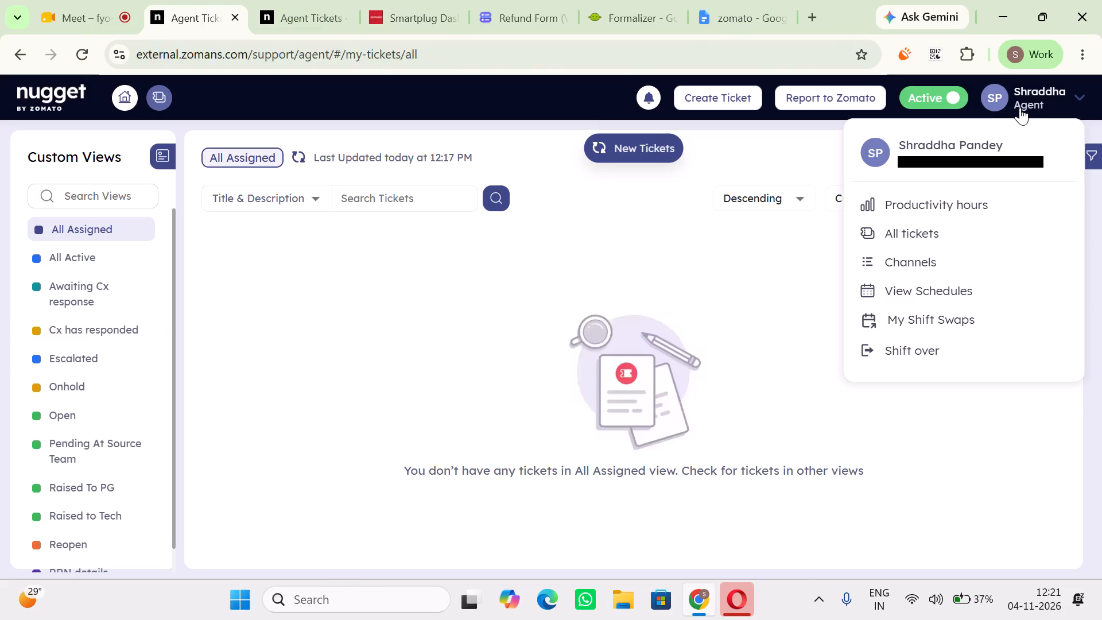
# Open the agent's productivity hours page and review today's ticket totals, online hours and half-hourly trends.
pyautogui.click(974, 203)
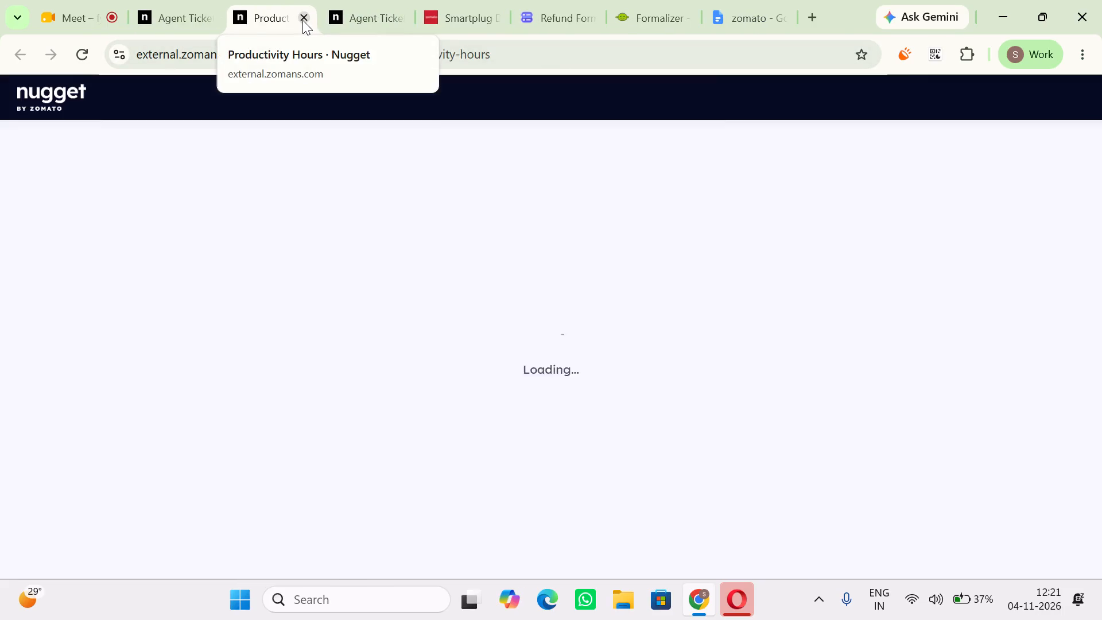
pyautogui.hscroll(1, 390, 346)
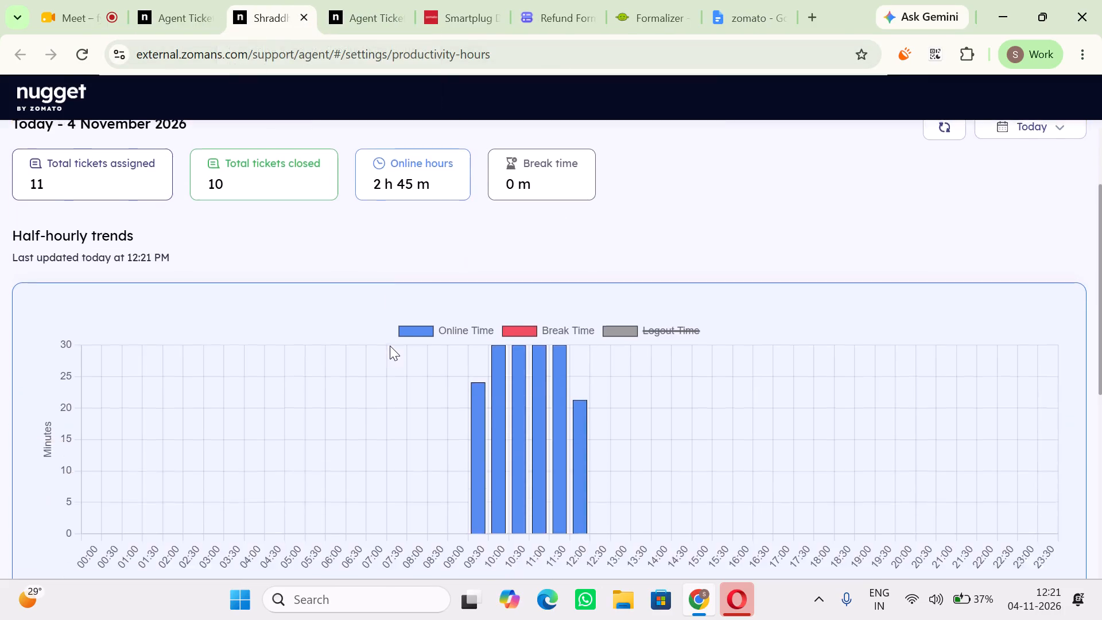
pyautogui.hscroll(1, 390, 346)
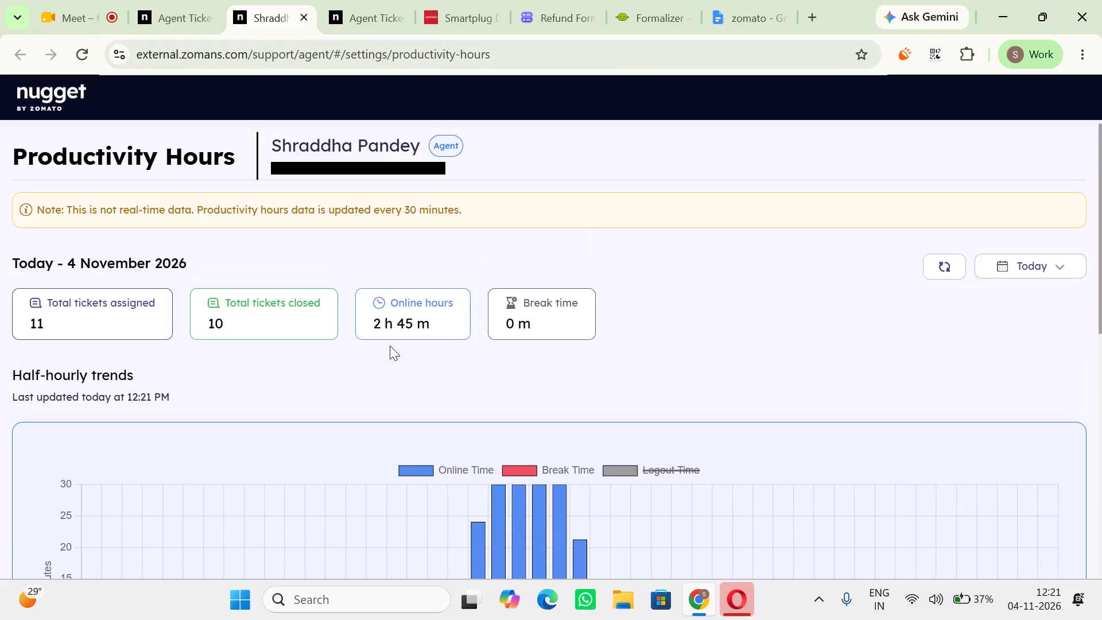
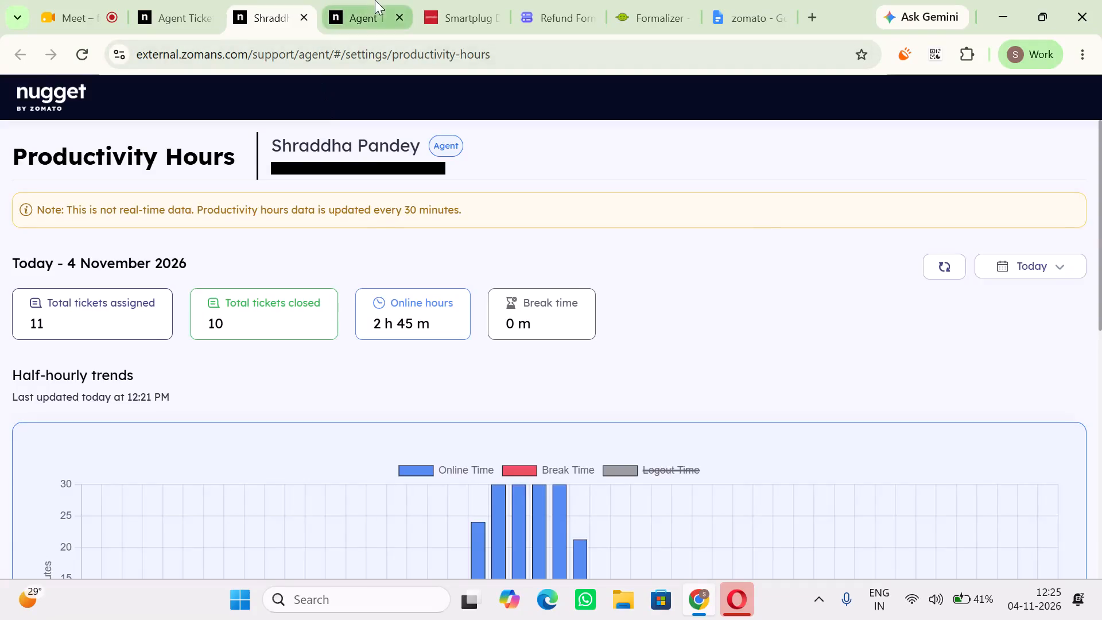
# Return to the open hotline call request ticket and add the drafted private note "cx said issue is already resolved".
pyautogui.click(375, 0)
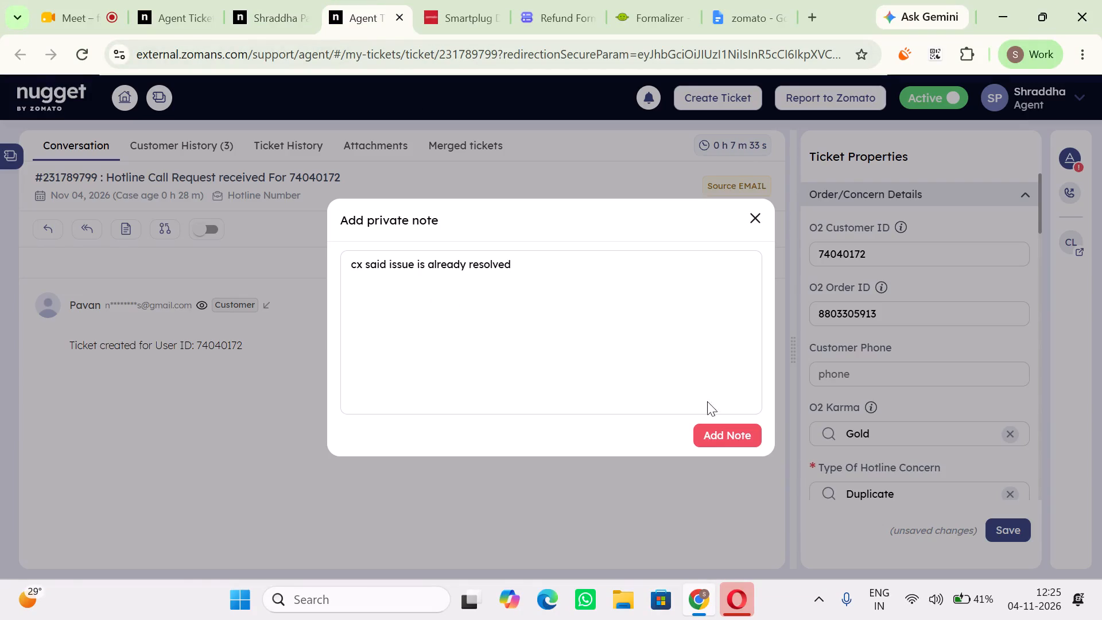
pyautogui.click(709, 433)
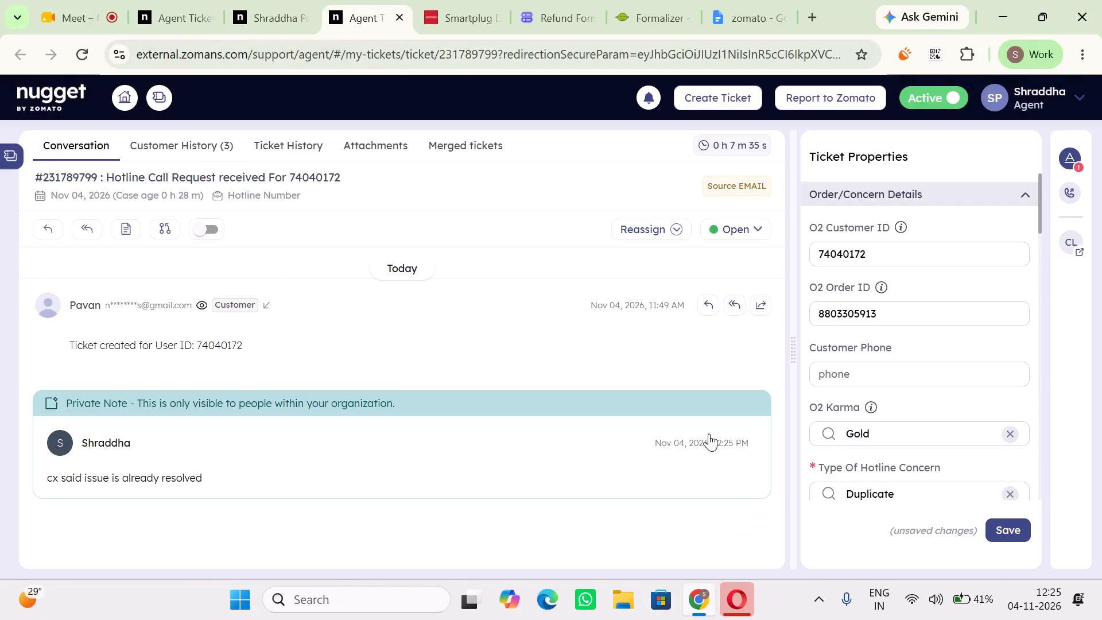
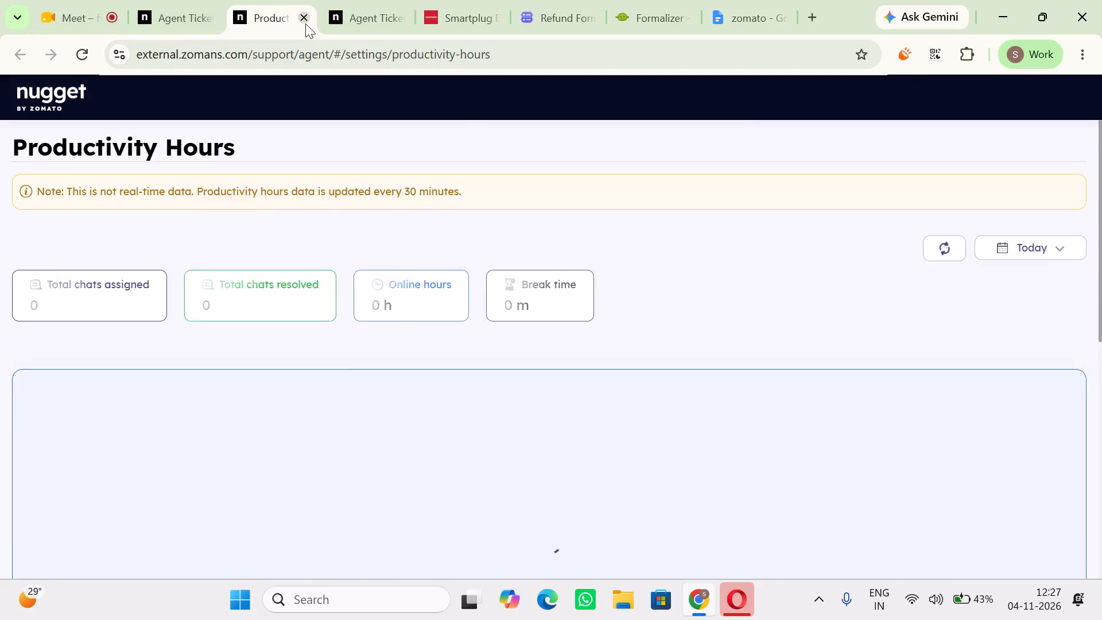
# Close the Productivity Hours page and return to the open hotline call request ticket.
pyautogui.click(305, 24)
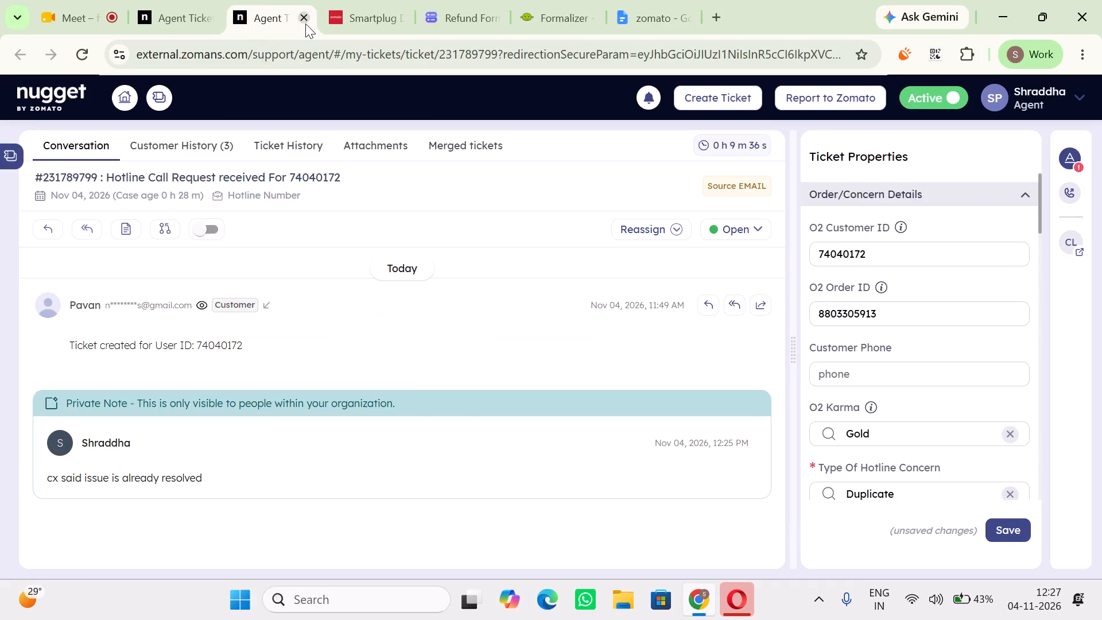
pyautogui.click(354, 0)
pyautogui.click(273, 0)
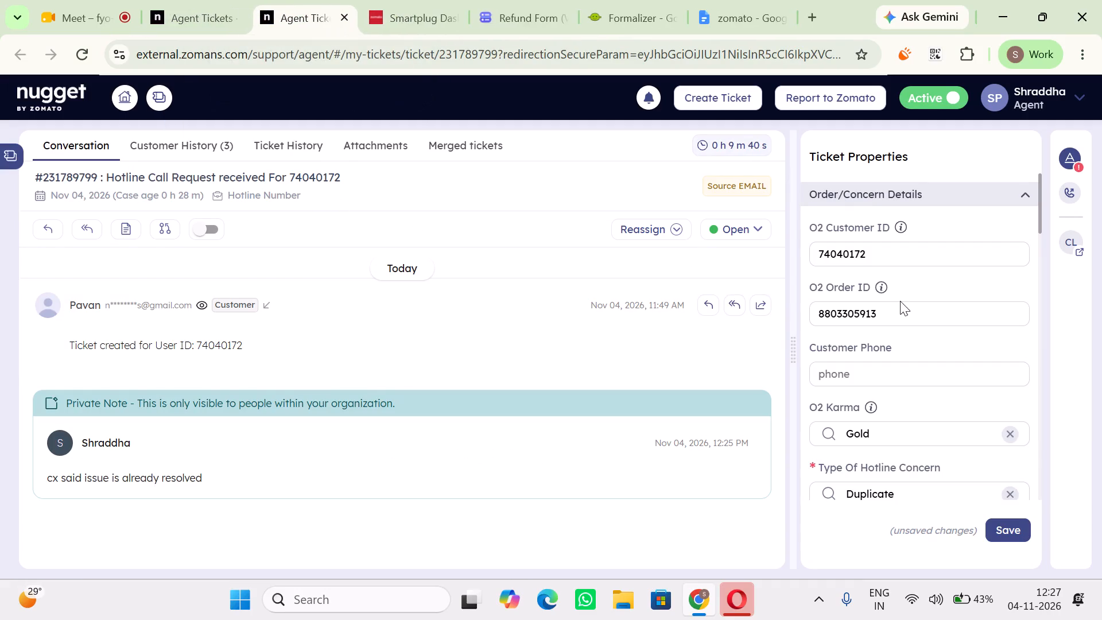
# Save the hotline ticket's property changes and set its status to Closed.
pyautogui.click(727, 232)
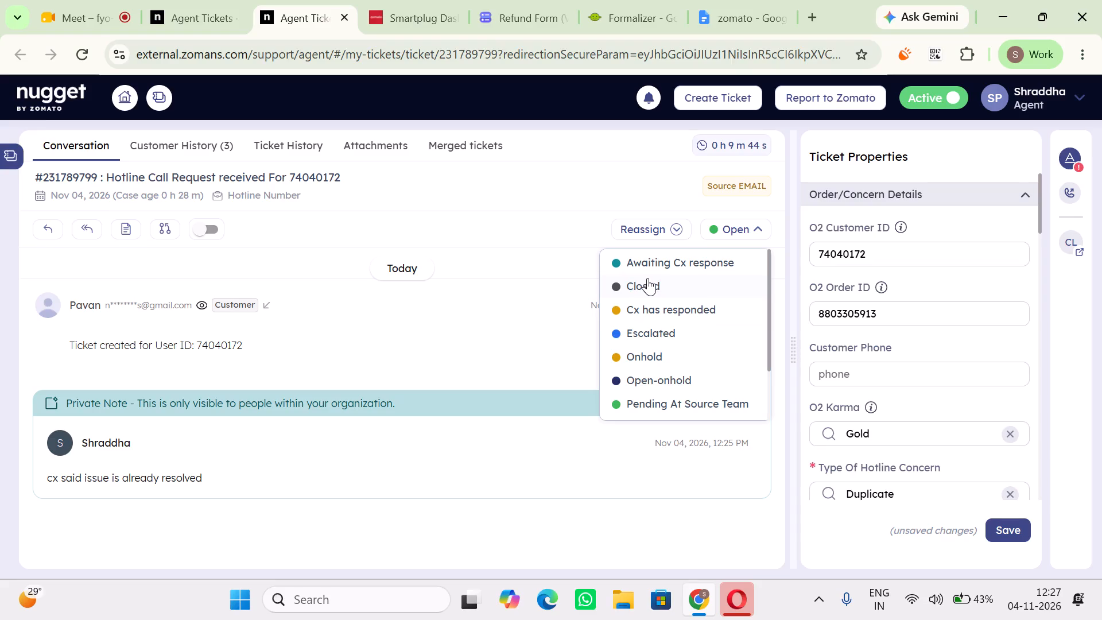
pyautogui.click(1000, 520)
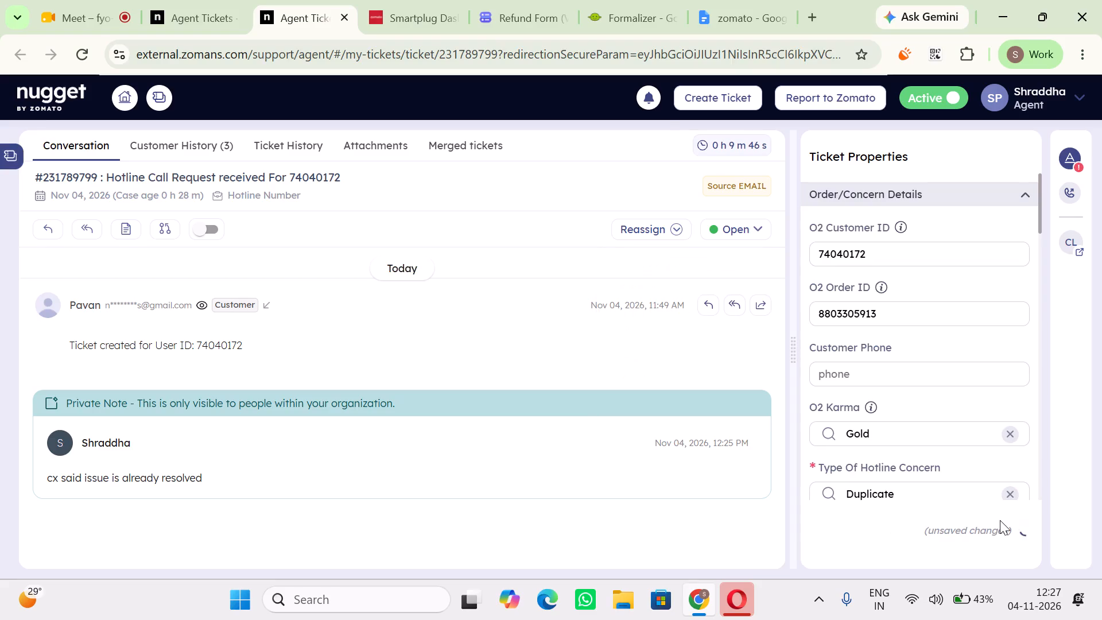
pyautogui.click(748, 223)
pyautogui.doubleClick(667, 284)
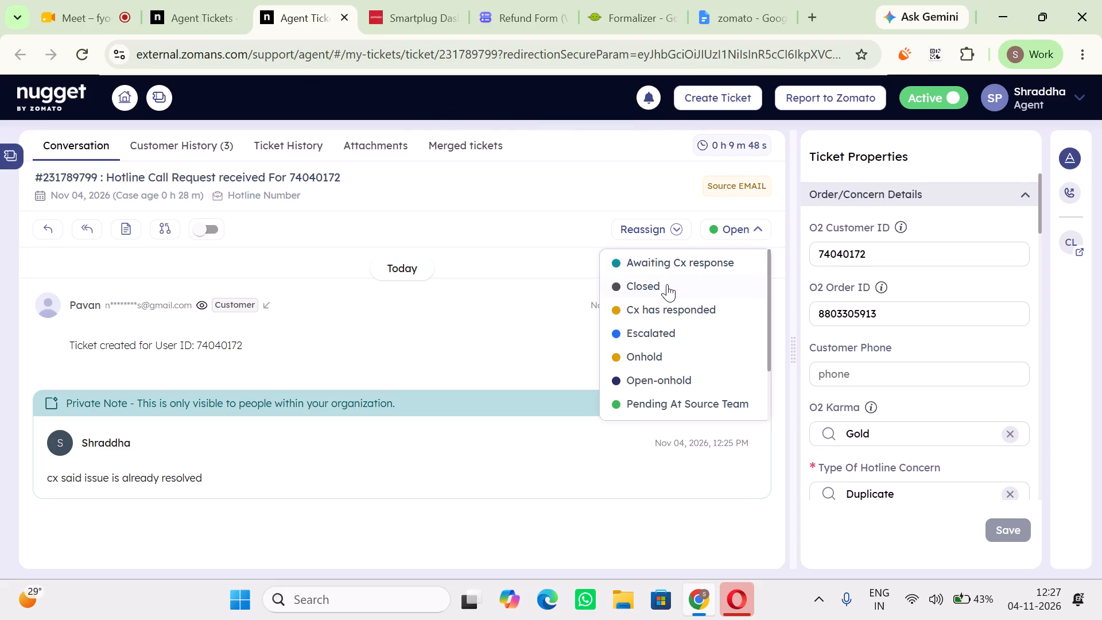
pyautogui.click(710, 389)
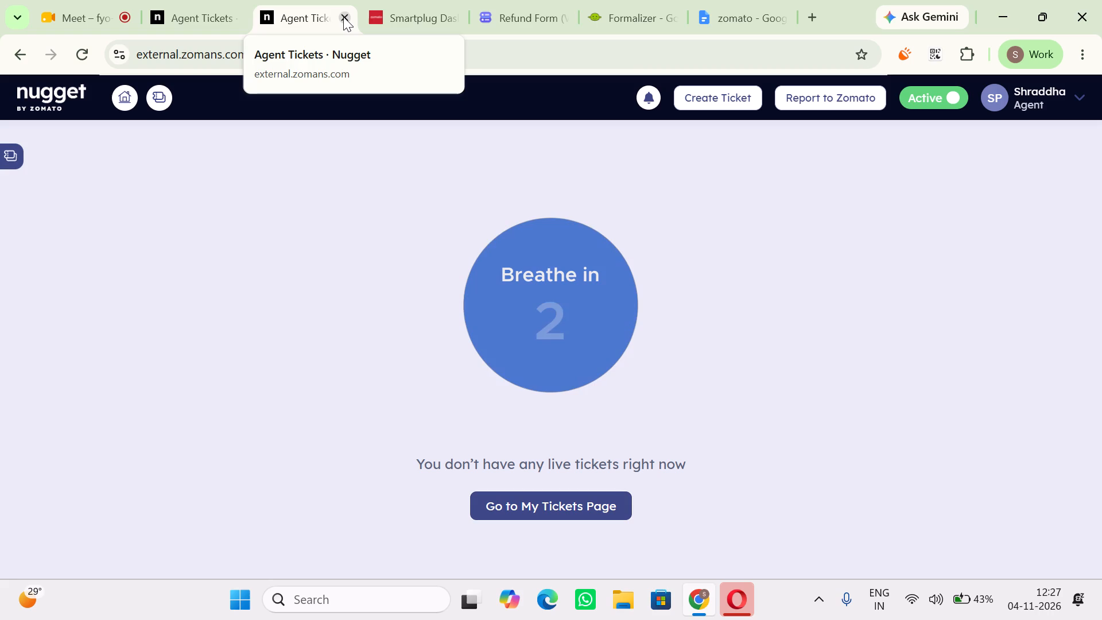
# Go to the My Tickets page to check for assigned tickets.
pyautogui.click(559, 500)
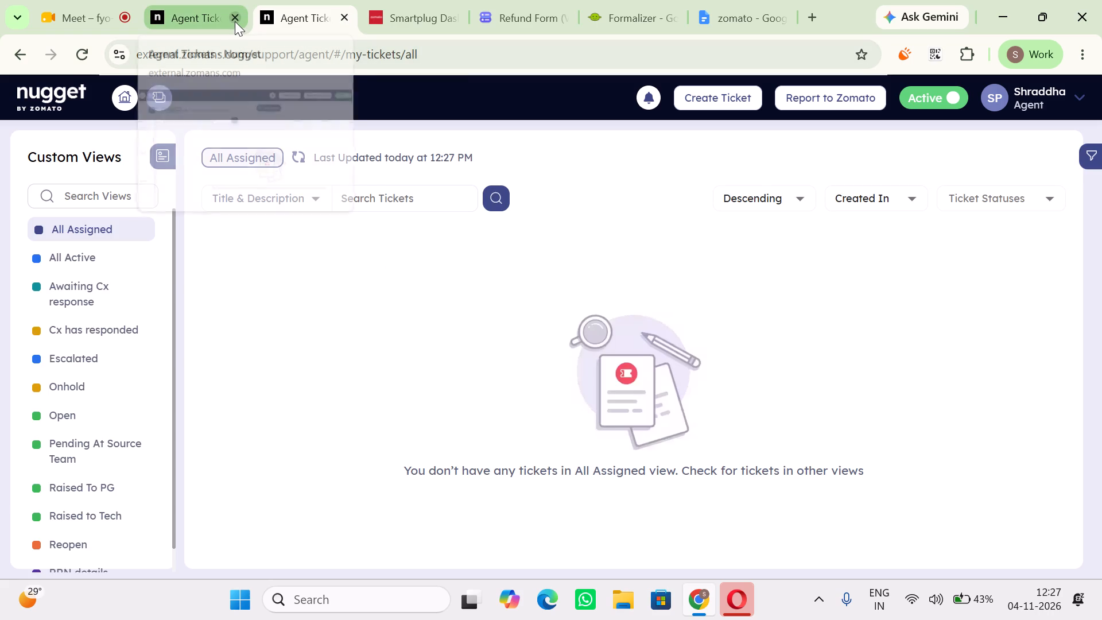
# Close the extra Agent Tickets page and the Smartplug Dashboard used for the finished ticket.
pyautogui.click(235, 21)
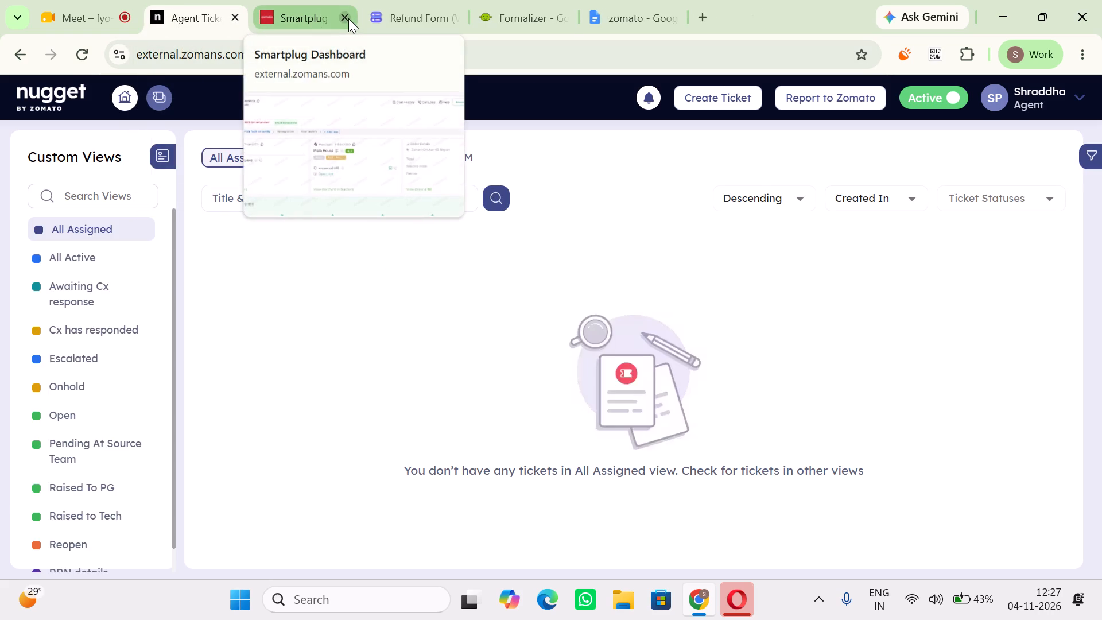
pyautogui.click(348, 18)
# Switch to the Formalizer page holding the previous note text.
pyautogui.click(474, 0)
pyautogui.click(428, 0)
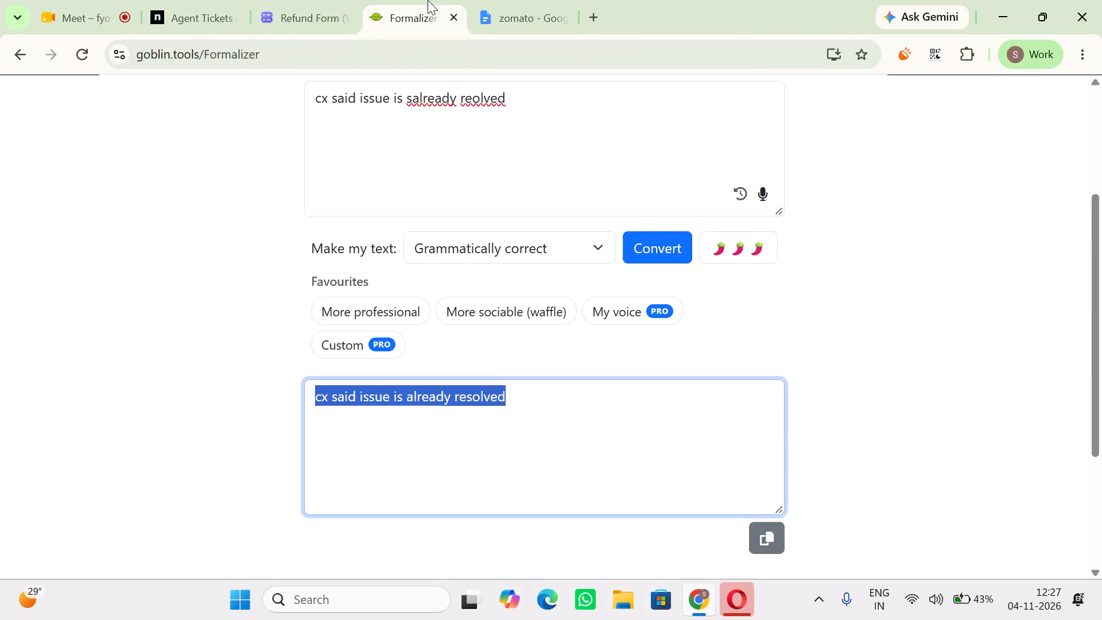
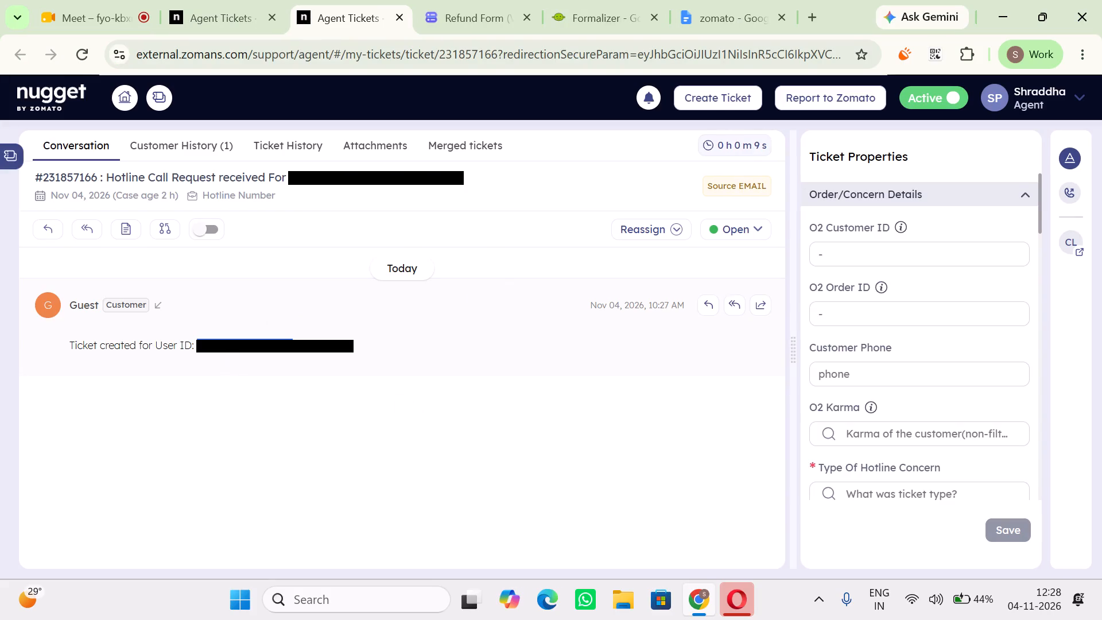
pyautogui.click(238, 347)
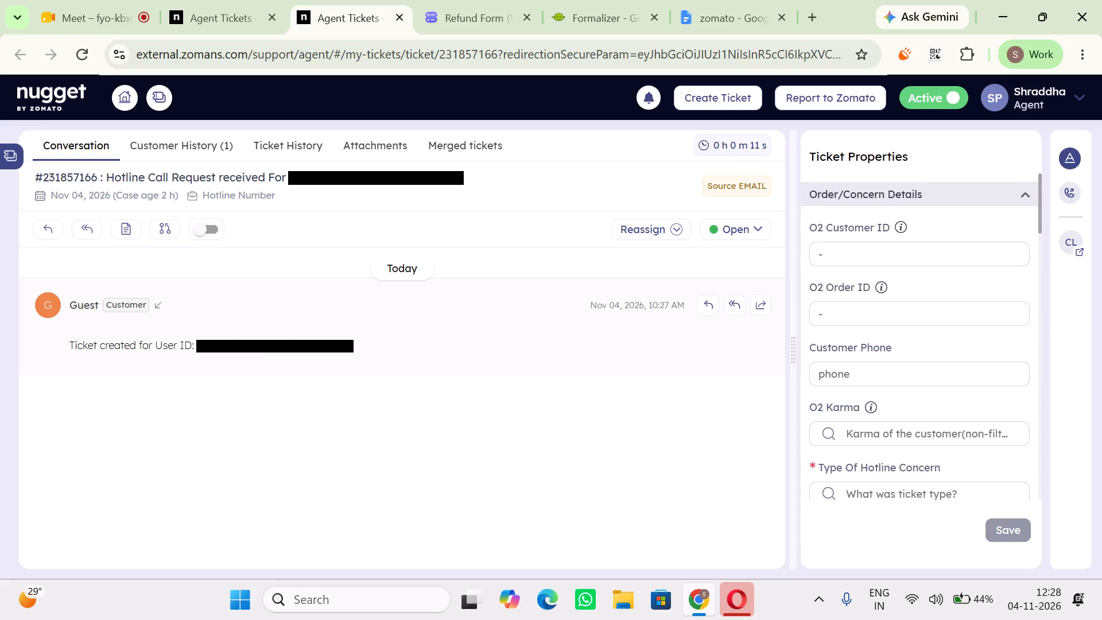
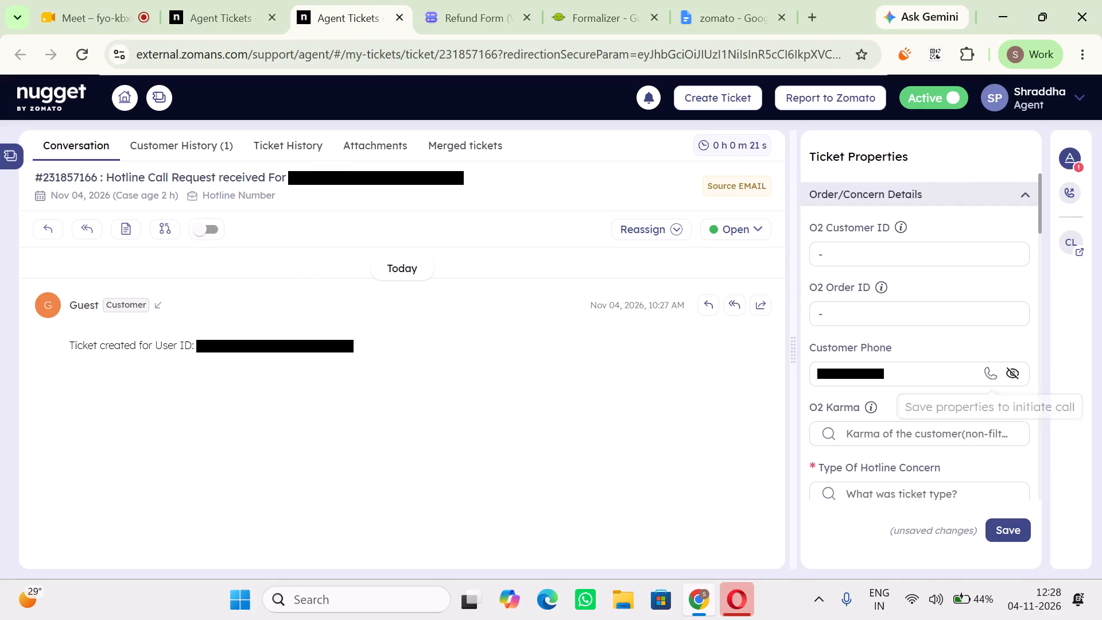
pyautogui.click(1007, 529)
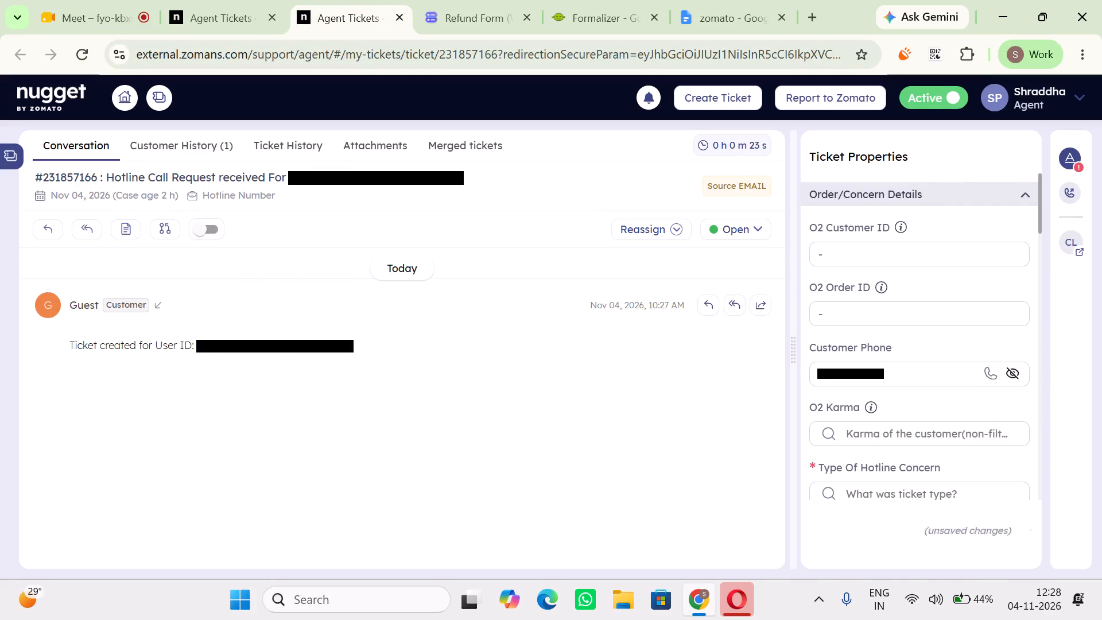
pyautogui.click(1007, 529)
pyautogui.click(1010, 524)
pyautogui.moveTo(1083, 237); pyautogui.dragTo(1074, 241)
pyautogui.click(1074, 241)
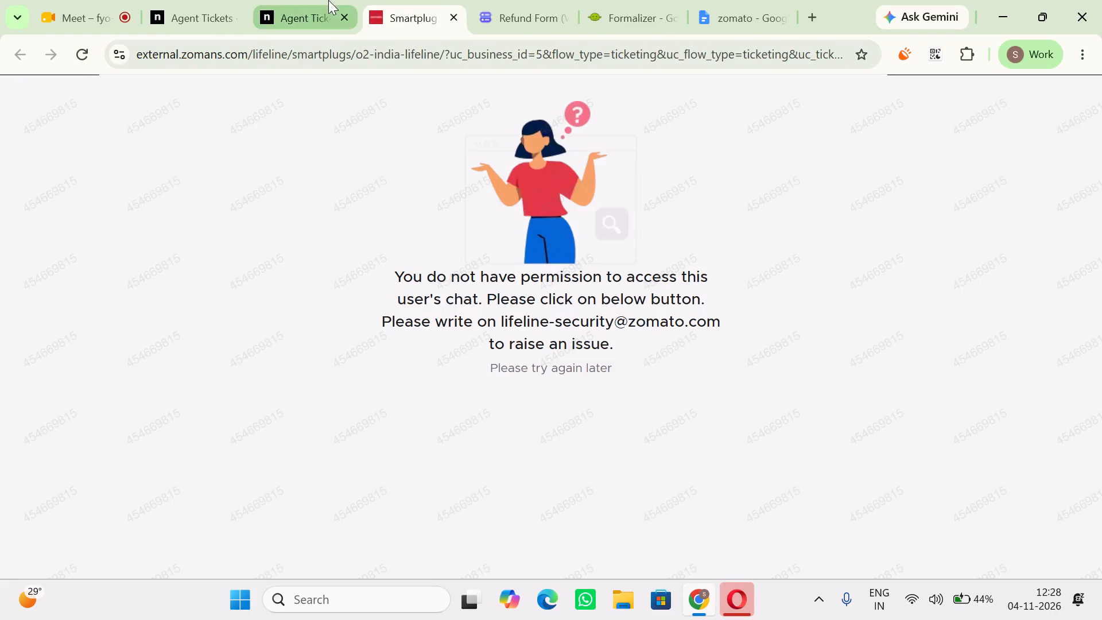
pyautogui.click(278, 0)
pyautogui.click(445, 23)
pyautogui.moveTo(445, 23); pyautogui.dragTo(452, 17)
pyautogui.click(452, 17)
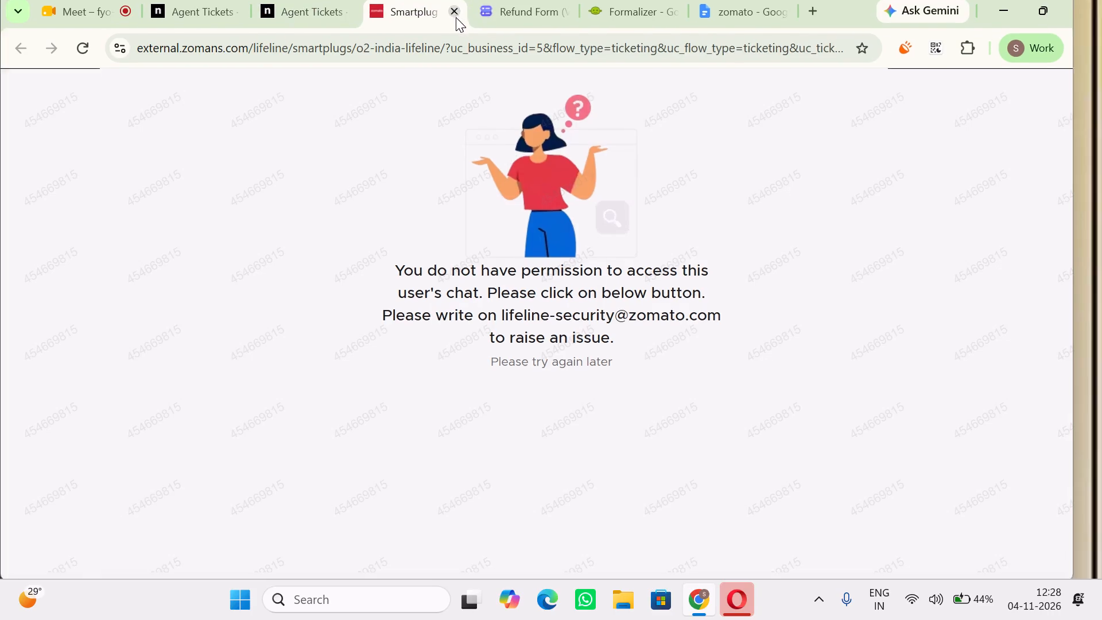
pyautogui.click(440, 18)
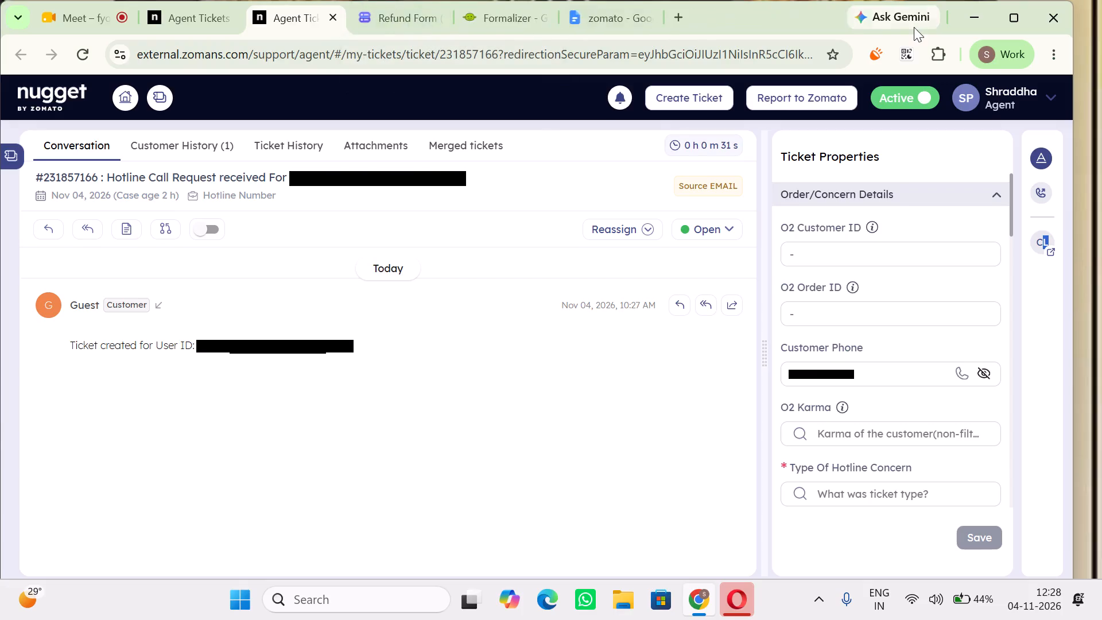
pyautogui.doubleClick(1026, 22)
pyautogui.moveTo(1026, 22); pyautogui.dragTo(636, 160)
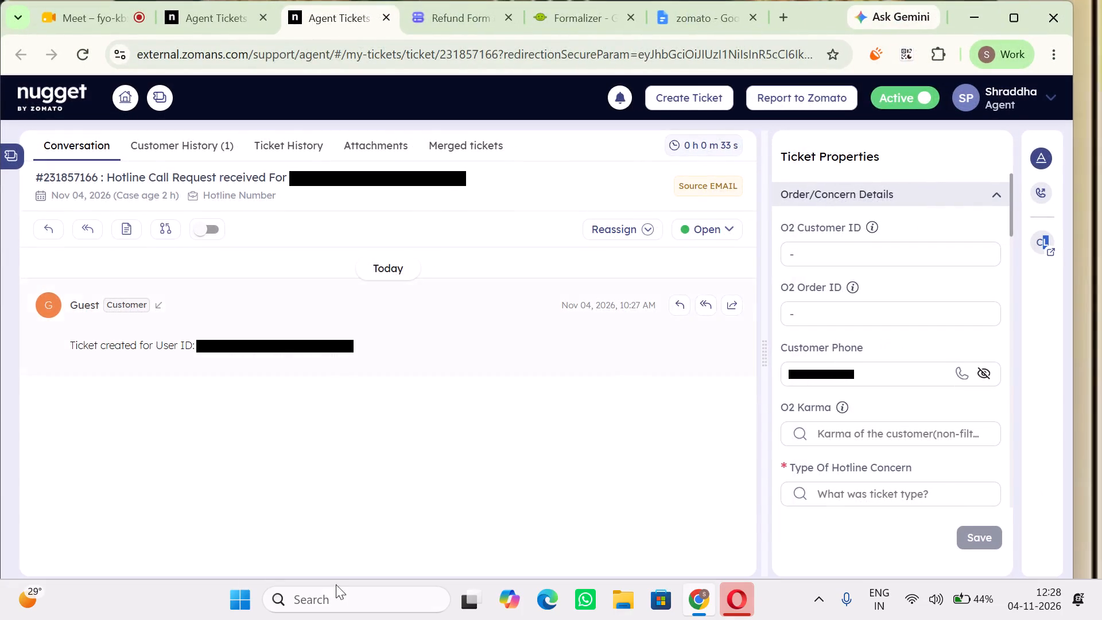
# Find the Kuro app with the system search for "ku" and launch it.
pyautogui.click(329, 596)
pyautogui.write('ku')
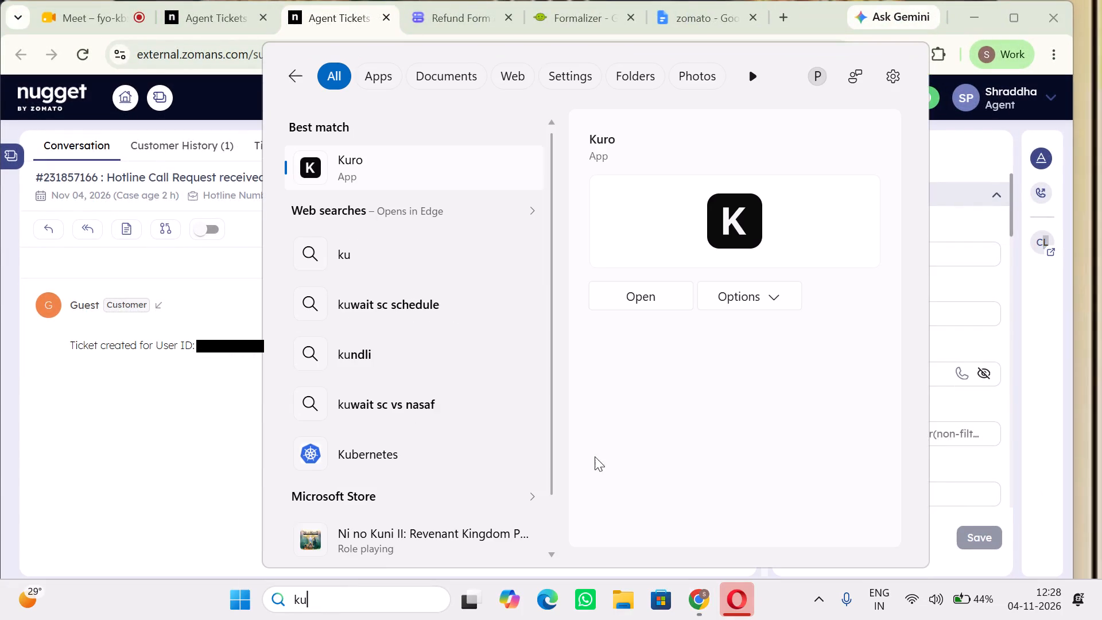
pyautogui.moveTo(638, 332); pyautogui.dragTo(657, 292)
pyautogui.click(657, 292)
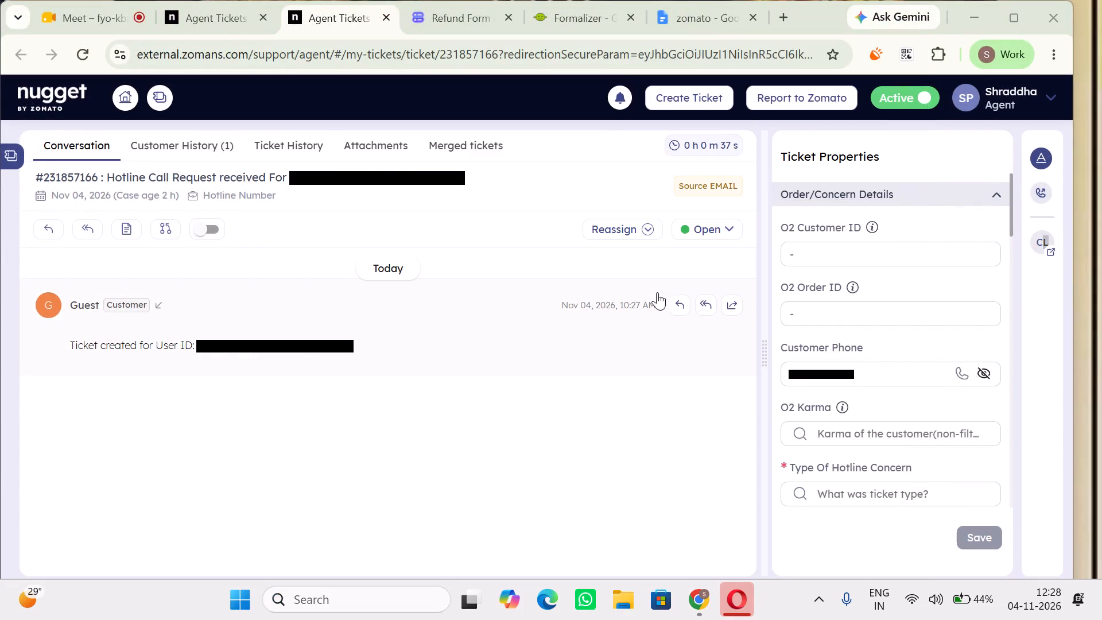
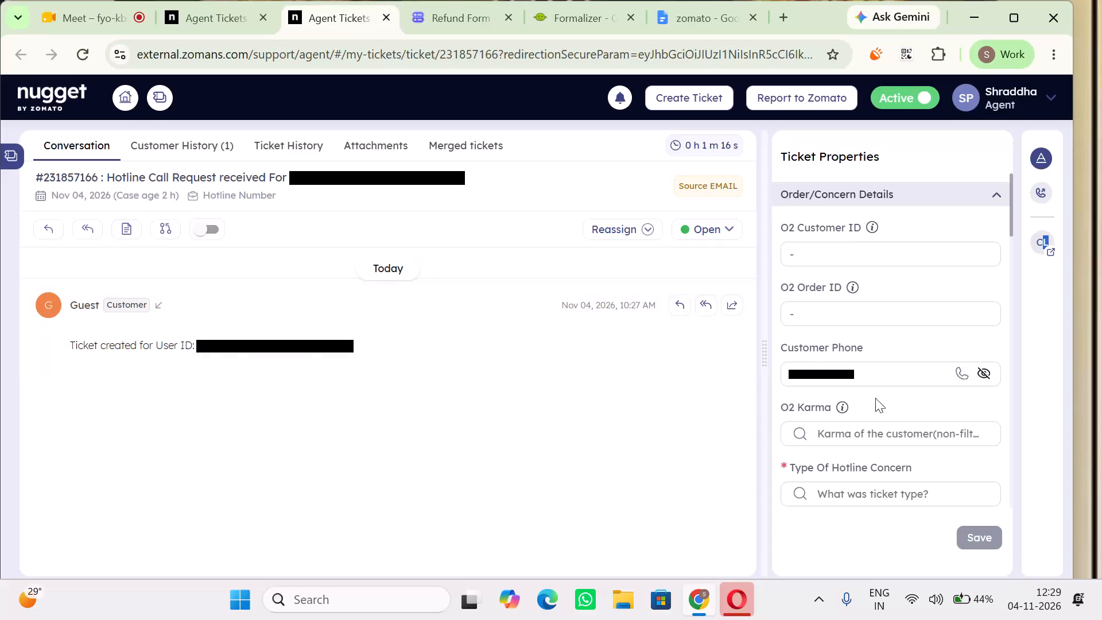
pyautogui.click(956, 370)
pyautogui.click(740, 365)
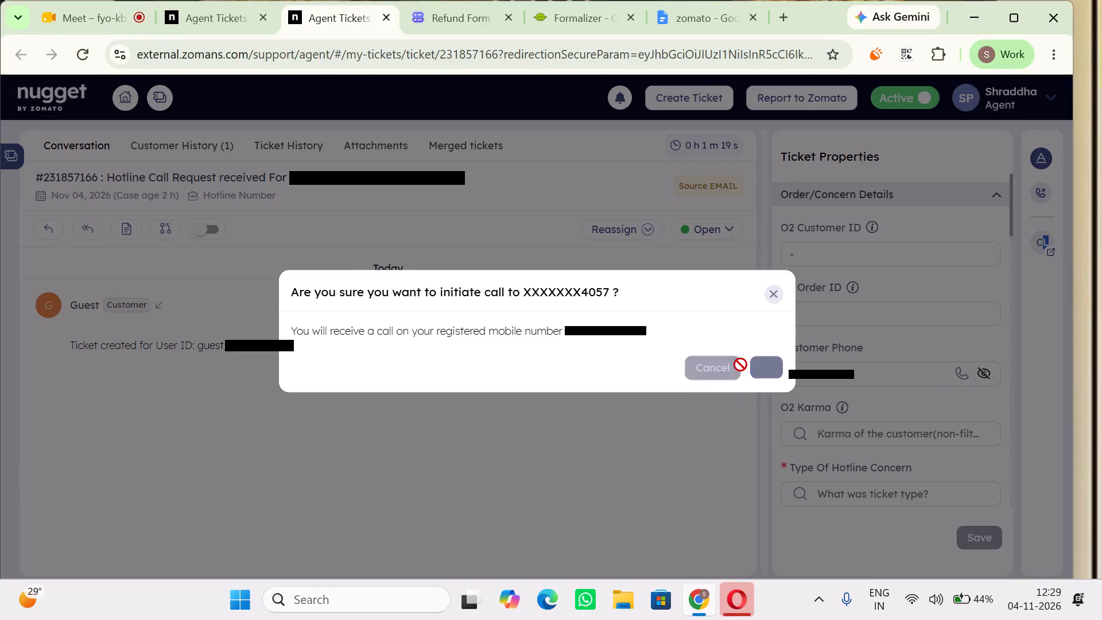
pyautogui.click(360, 152)
pyautogui.click(204, 0)
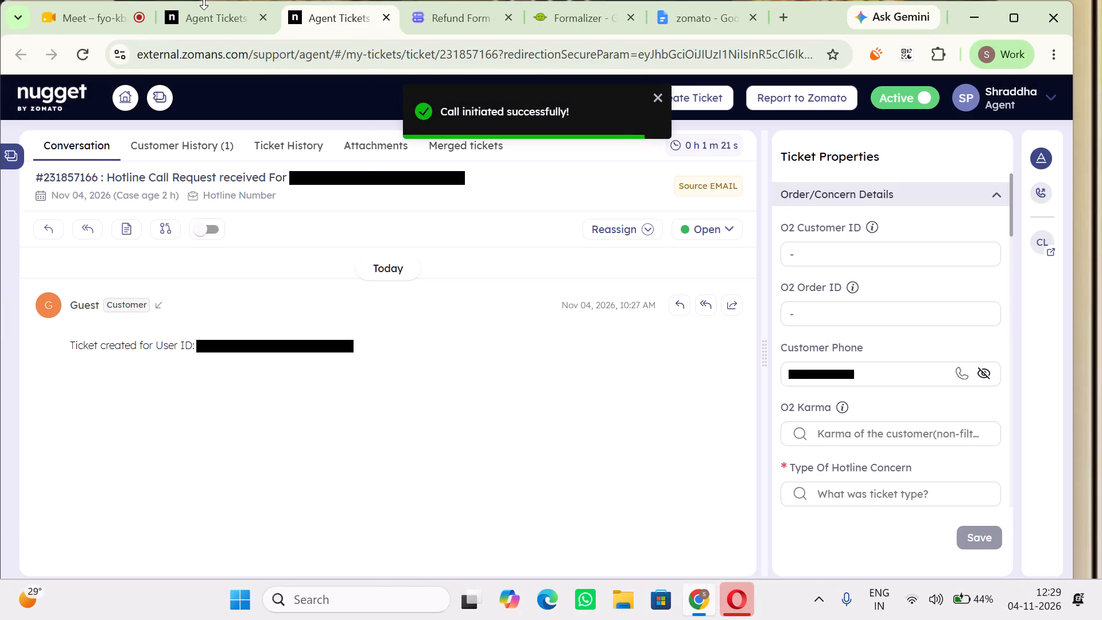
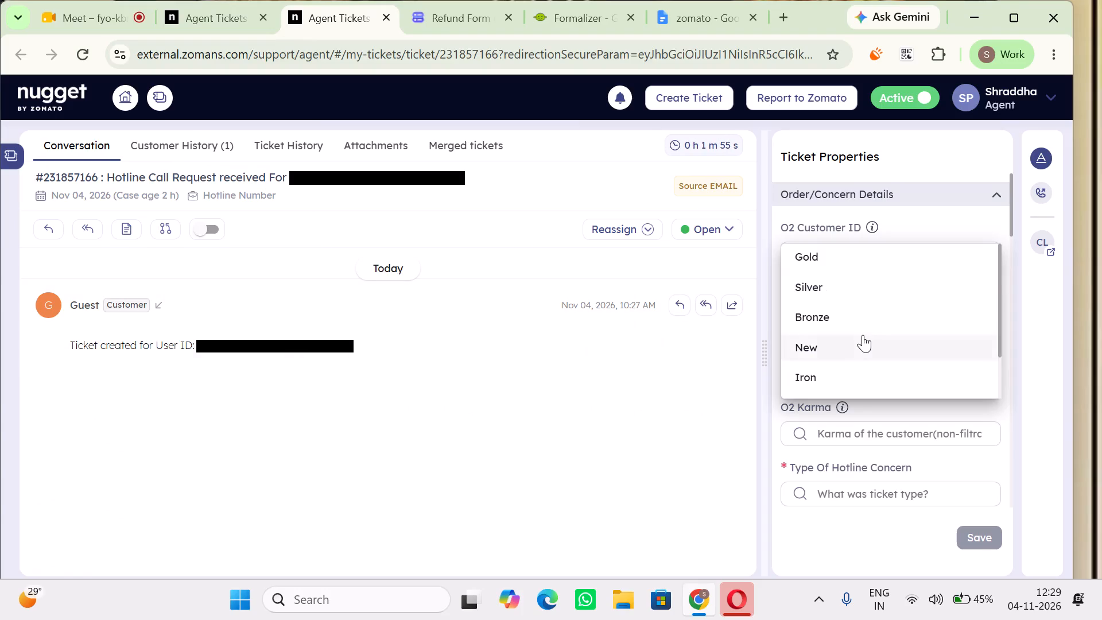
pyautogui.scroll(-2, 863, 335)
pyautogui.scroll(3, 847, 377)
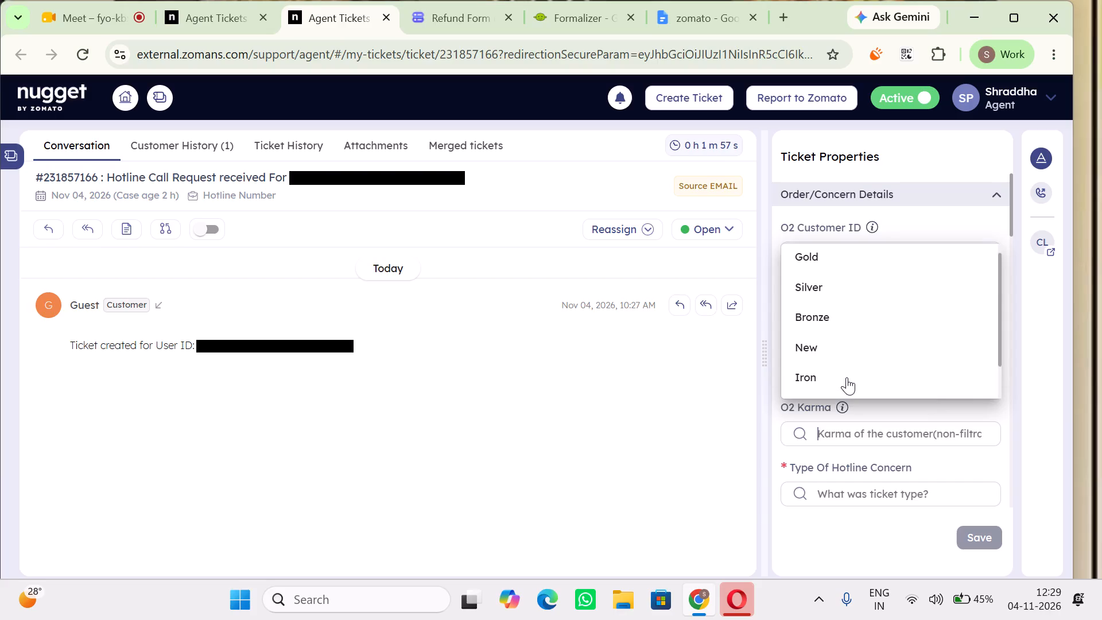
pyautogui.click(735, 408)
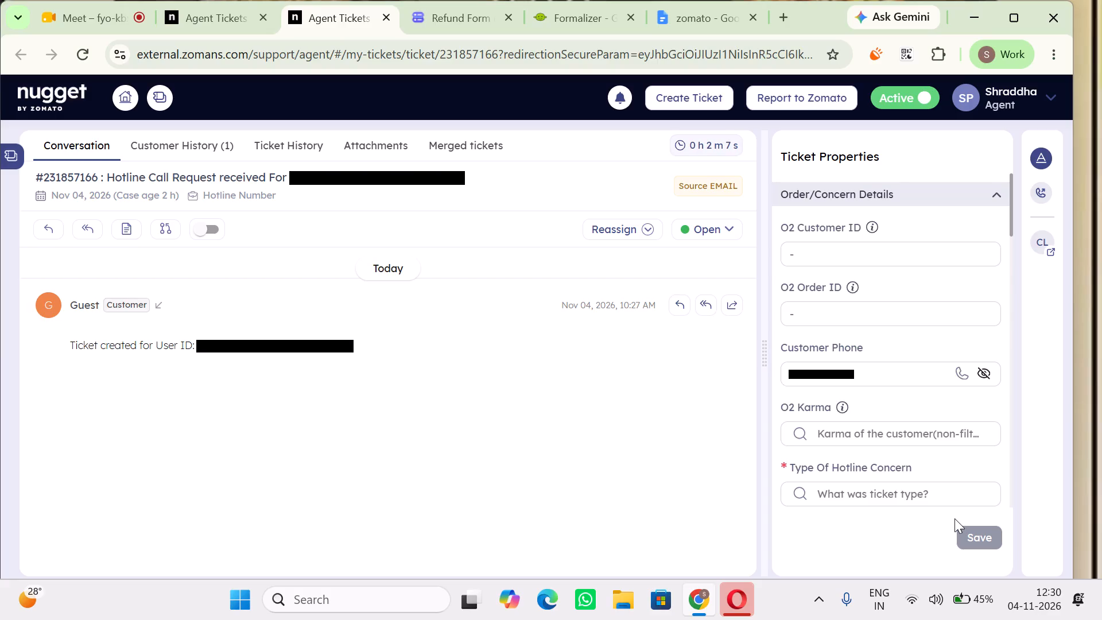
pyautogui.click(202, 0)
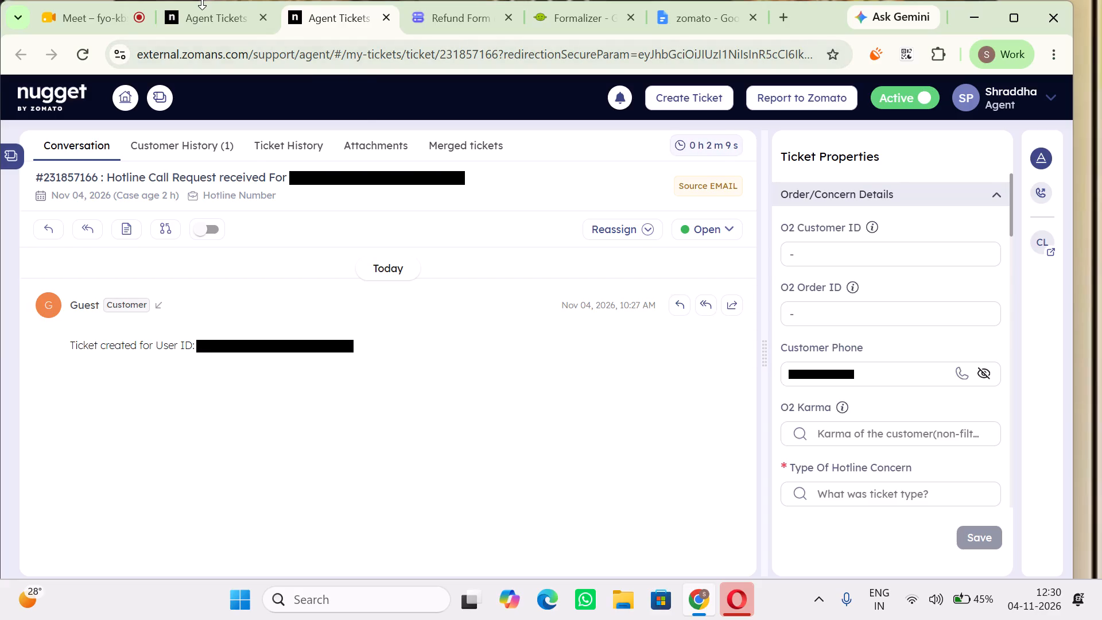
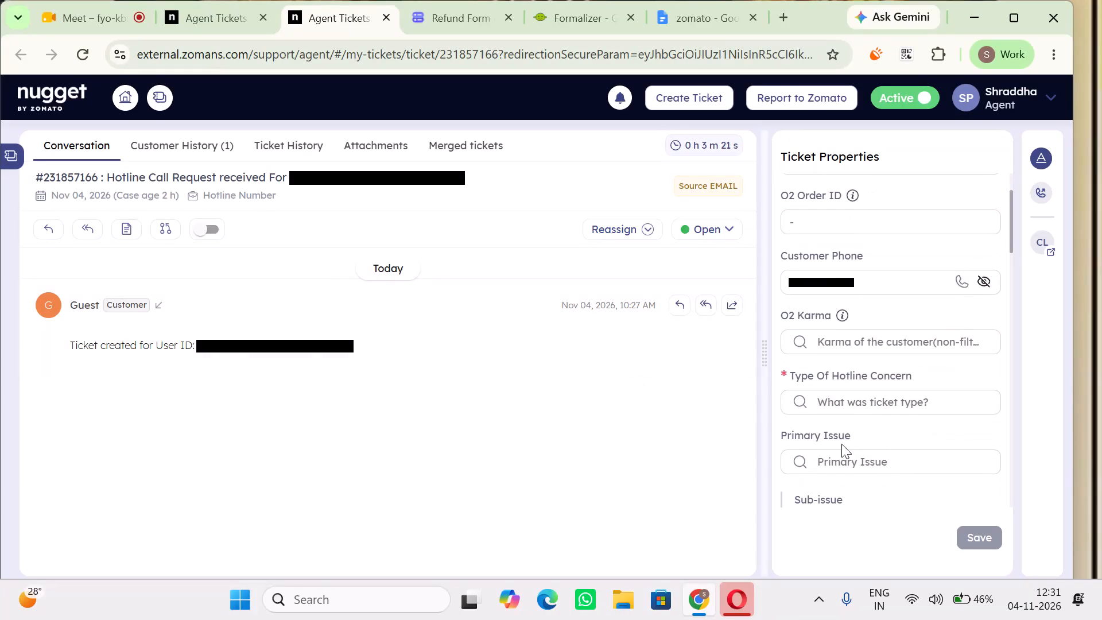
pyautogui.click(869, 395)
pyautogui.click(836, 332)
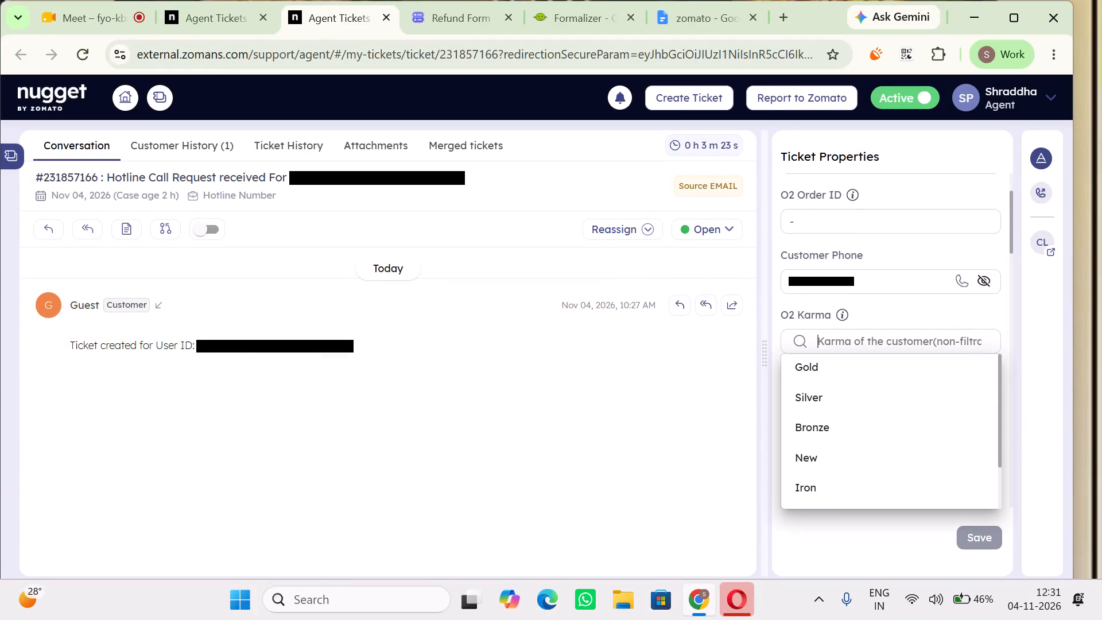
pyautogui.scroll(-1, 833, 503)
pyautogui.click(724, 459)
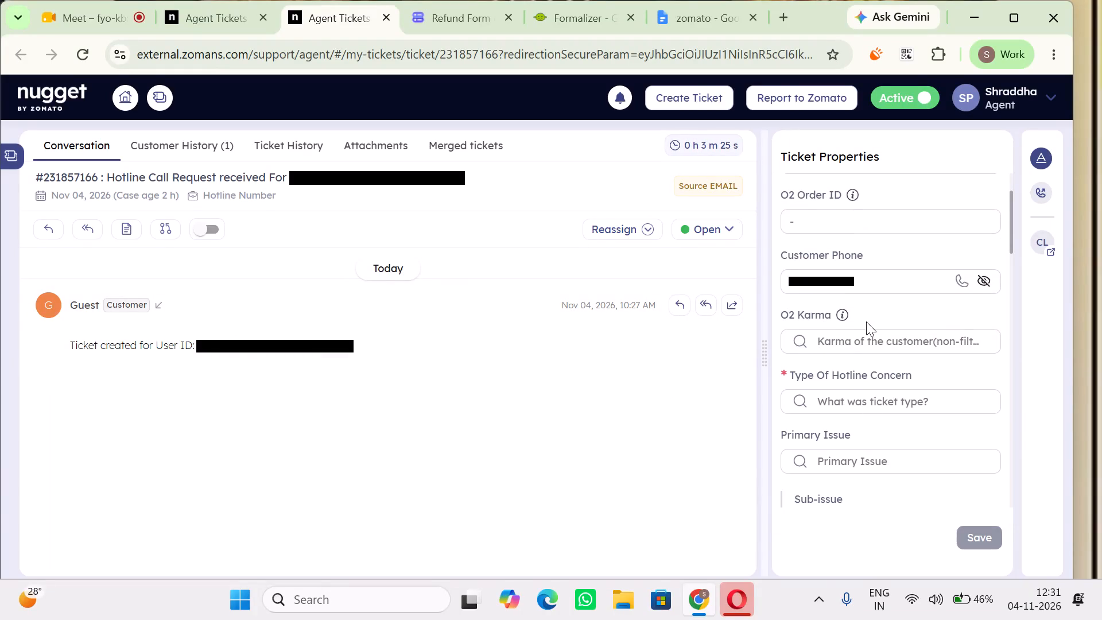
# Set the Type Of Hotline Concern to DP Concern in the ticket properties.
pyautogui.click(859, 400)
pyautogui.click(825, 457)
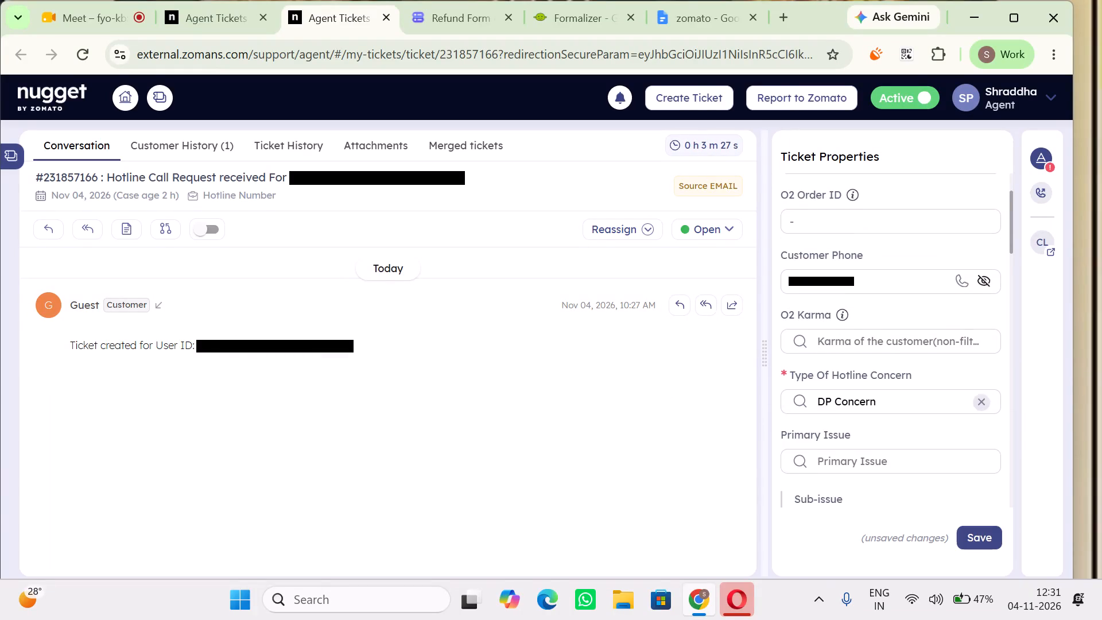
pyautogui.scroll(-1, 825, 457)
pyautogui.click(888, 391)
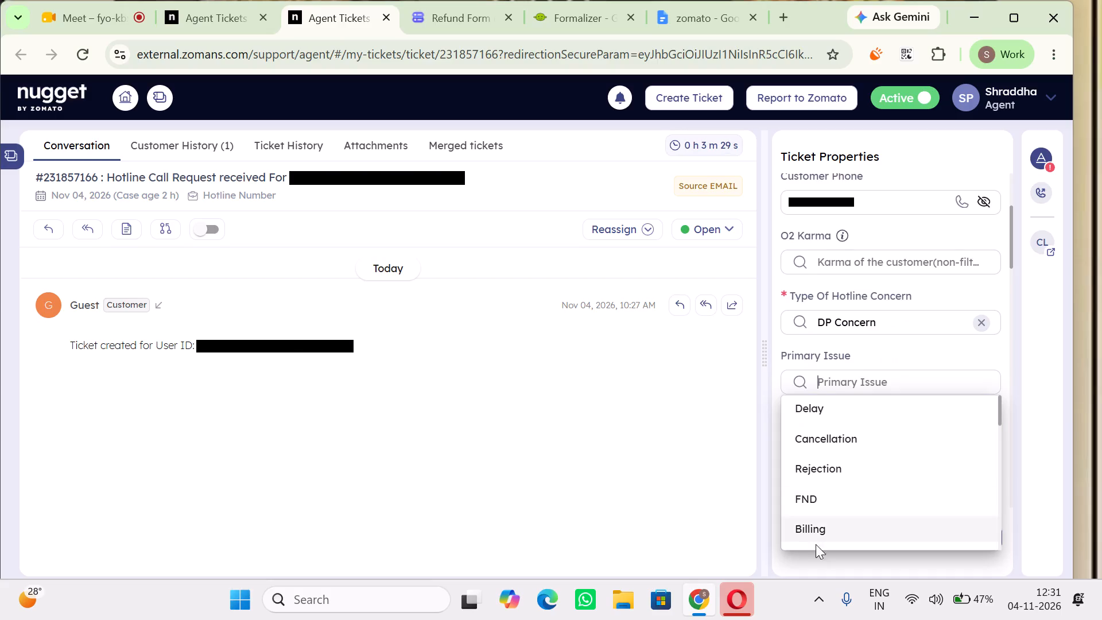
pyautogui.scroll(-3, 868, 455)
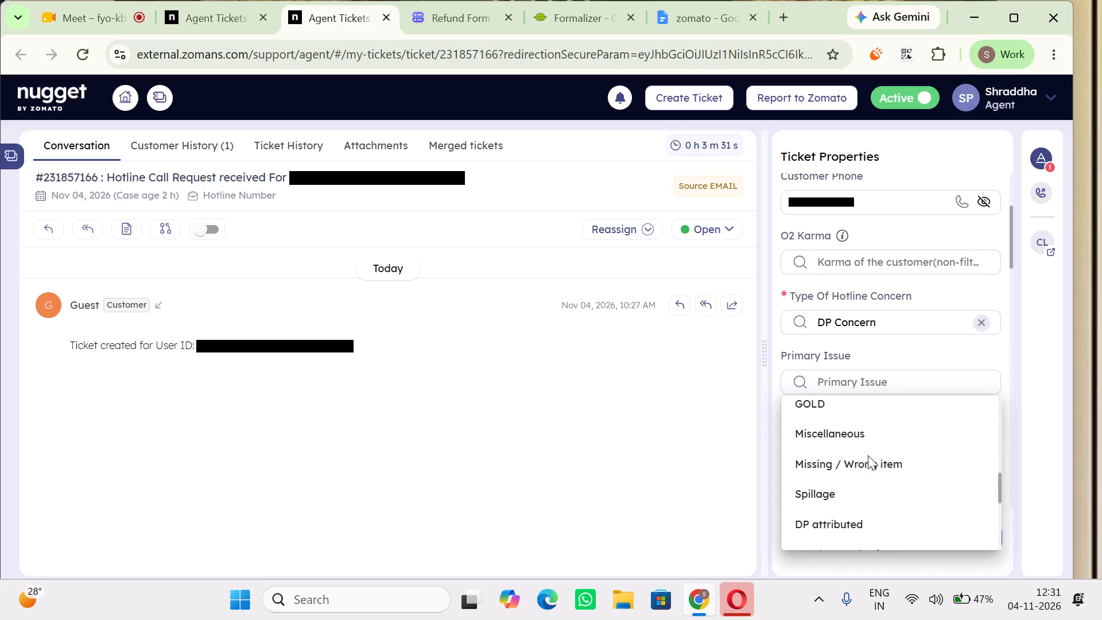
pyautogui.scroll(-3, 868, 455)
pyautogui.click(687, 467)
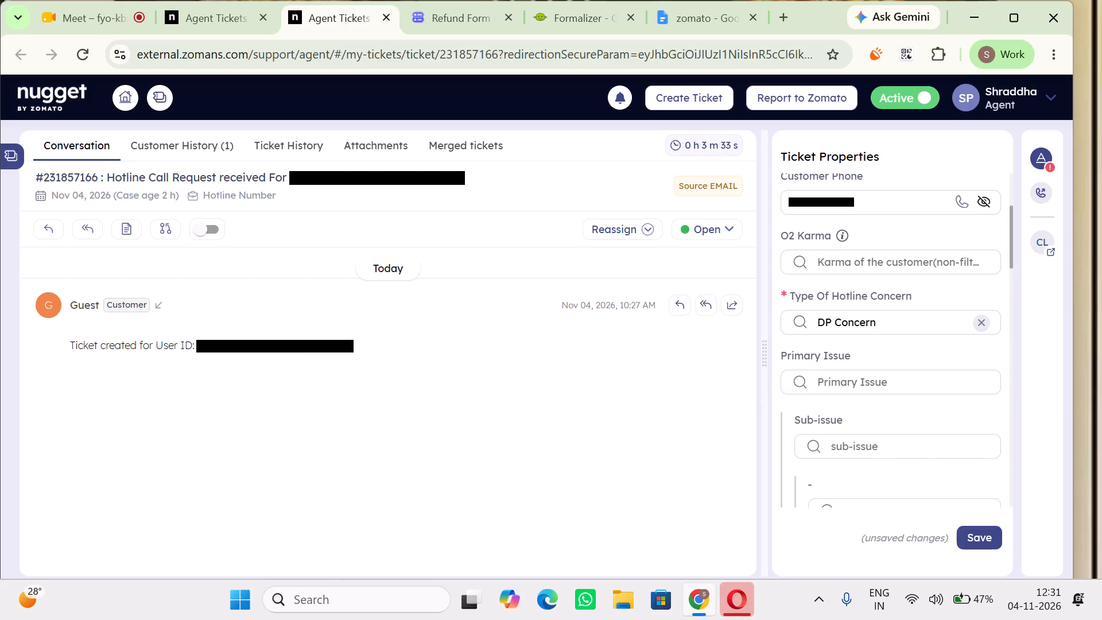
# Set the customer's O2 Karma to Uncategorised in the ticket properties.
pyautogui.scroll(2, 894, 441)
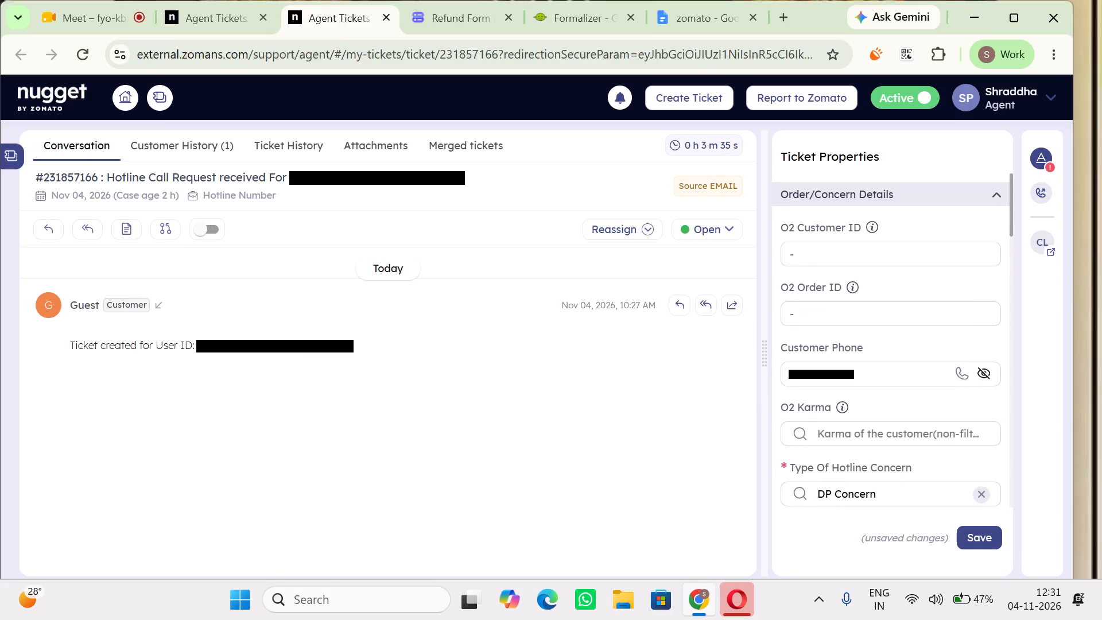
pyautogui.scroll(-1, 836, 426)
pyautogui.moveTo(889, 394); pyautogui.dragTo(919, 376)
pyautogui.click(919, 376)
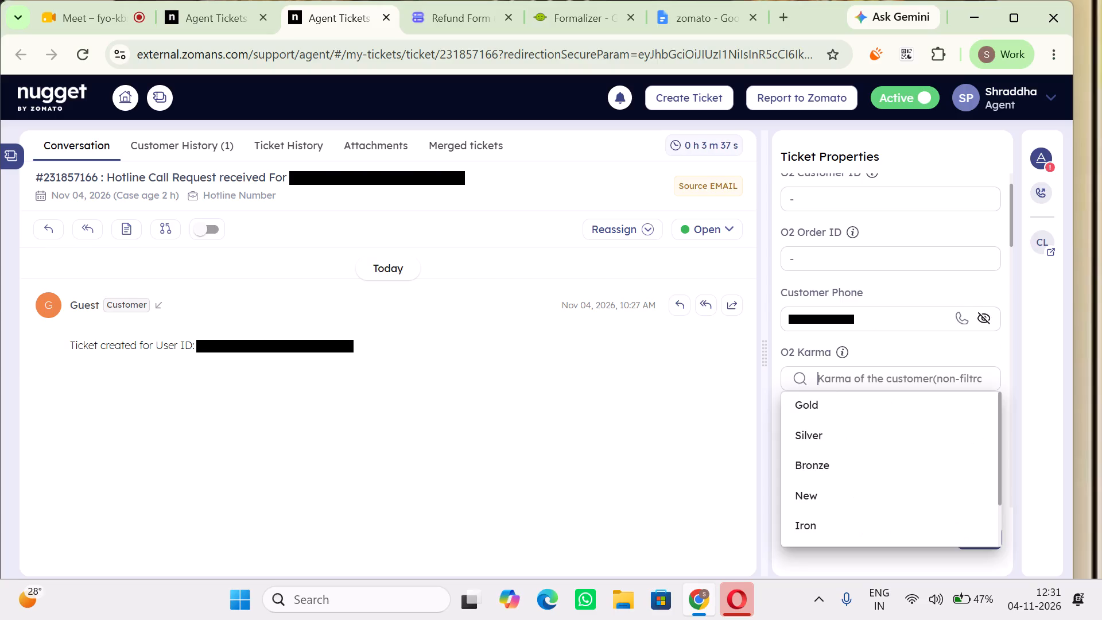
pyautogui.scroll(-1, 809, 508)
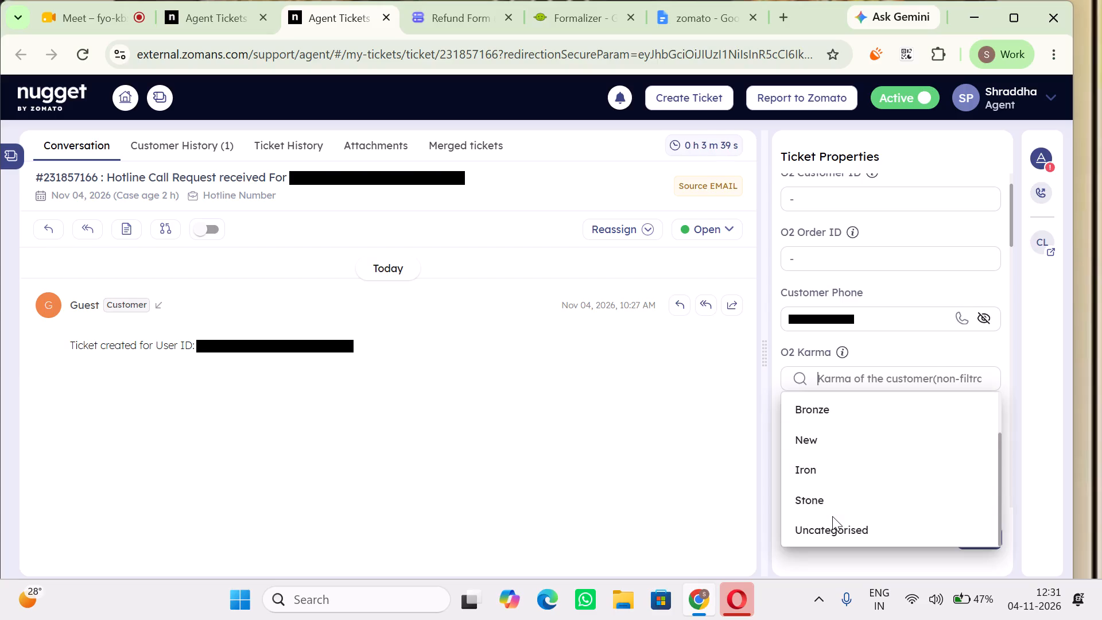
pyautogui.moveTo(832, 516); pyautogui.dragTo(839, 518)
pyautogui.click(839, 518)
# Find the account option with "acc" and set the Primary Issue to Account related issue.
pyautogui.scroll(-1, 839, 518)
pyautogui.scroll(-1, 903, 401)
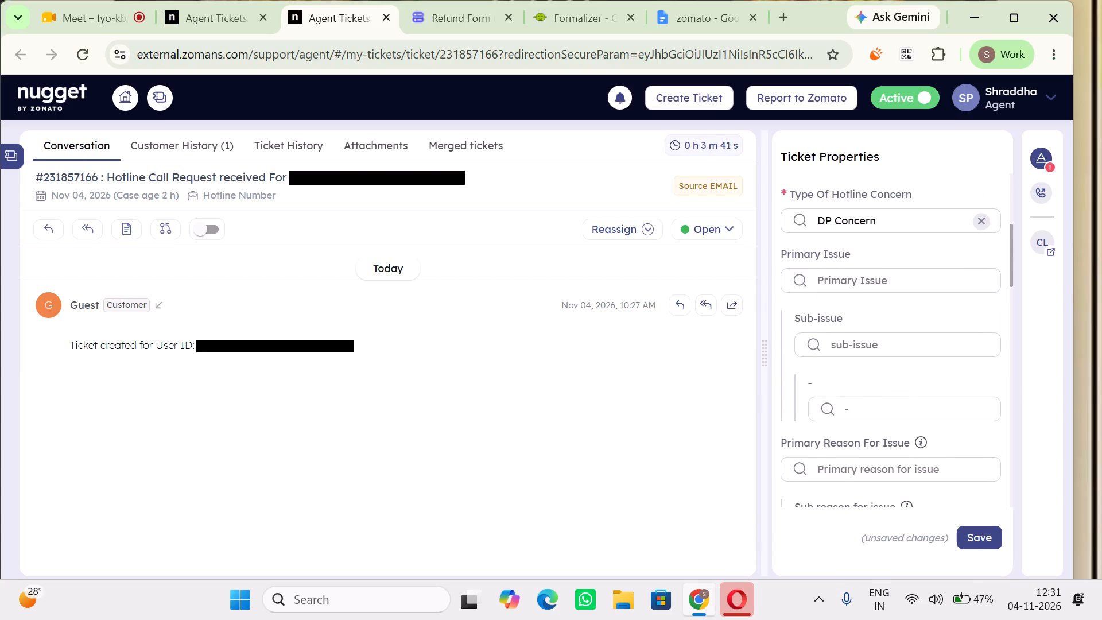
pyautogui.click(859, 336)
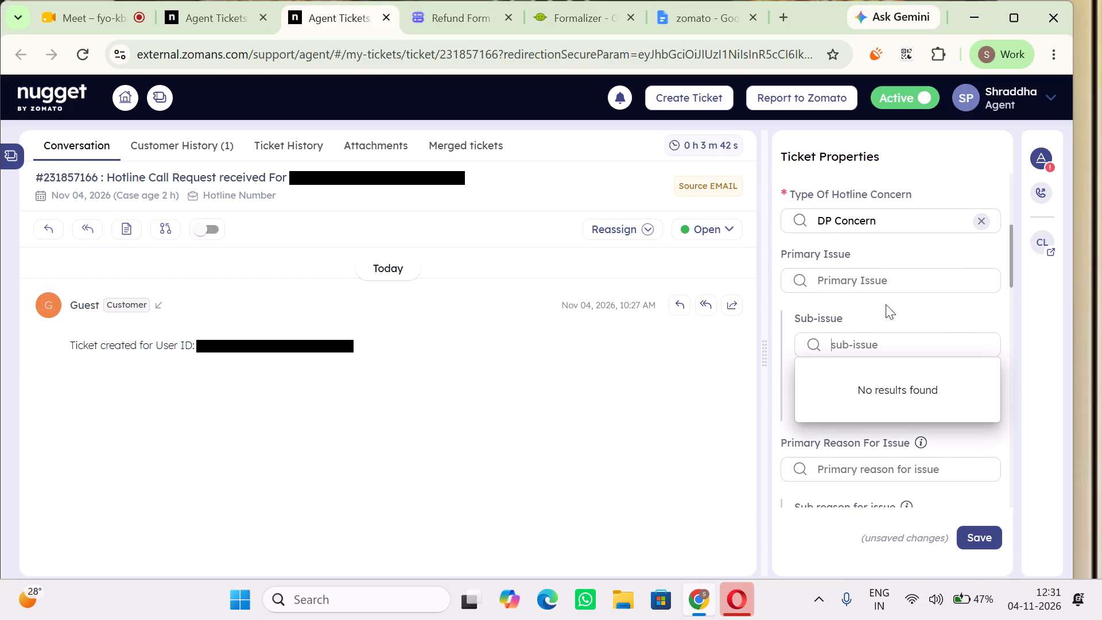
pyautogui.click(905, 284)
pyautogui.scroll(-2, 857, 382)
pyautogui.scroll(1, 857, 382)
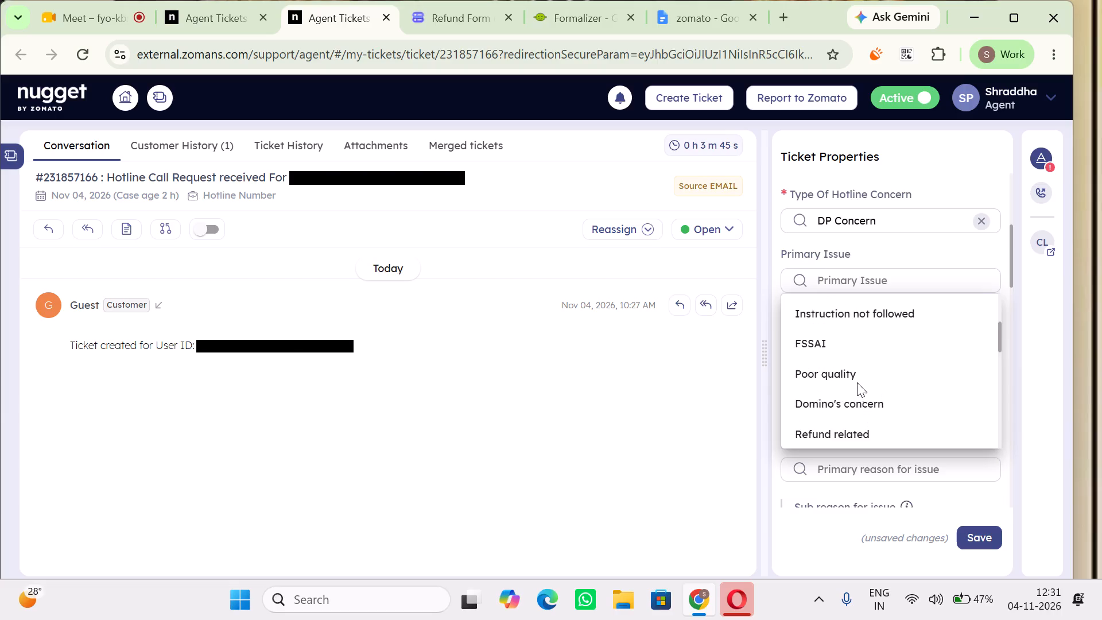
pyautogui.scroll(3, 833, 355)
pyautogui.scroll(-7, 829, 369)
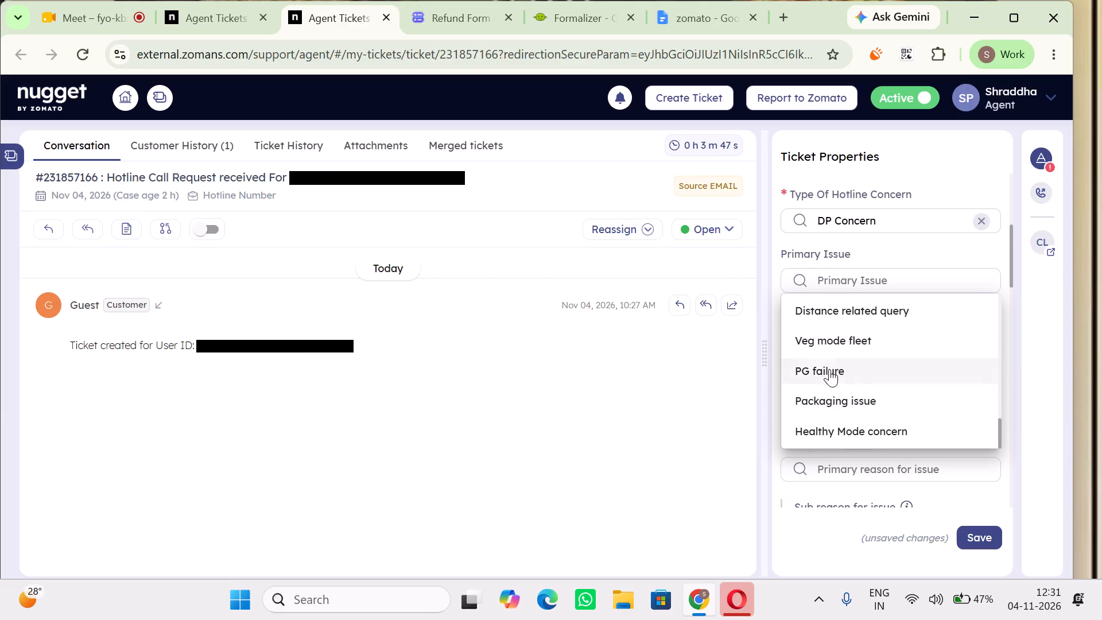
pyautogui.scroll(4, 845, 351)
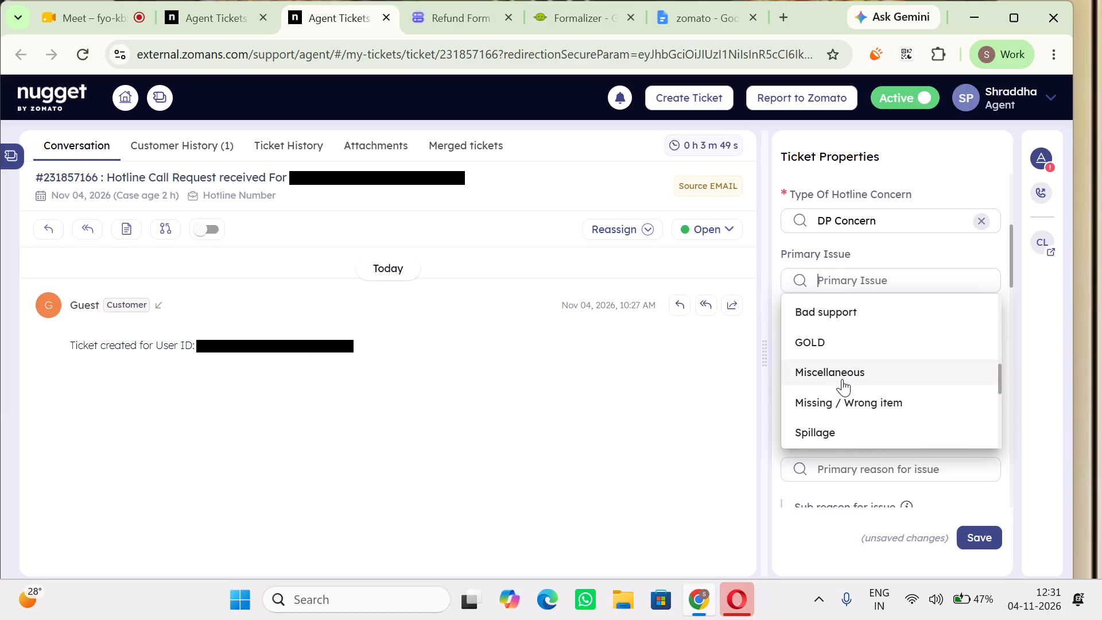
pyautogui.write('acc')
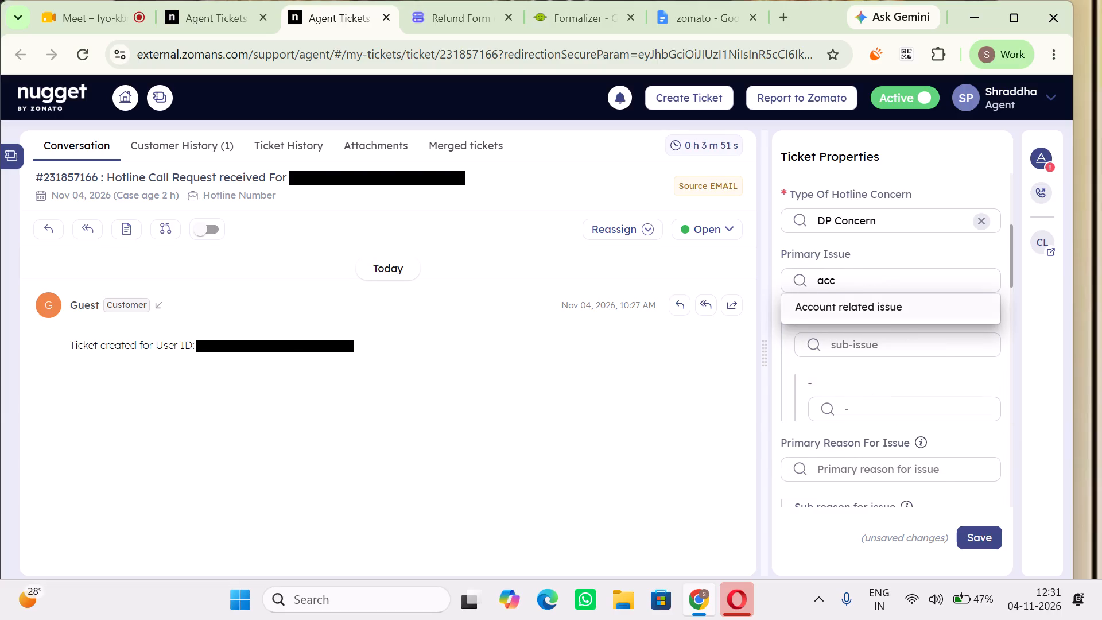
pyautogui.click(882, 310)
# Replace the Type Of Hotline Concern with Redirected to O@Z and save the ticket properties.
pyautogui.scroll(-3, 887, 336)
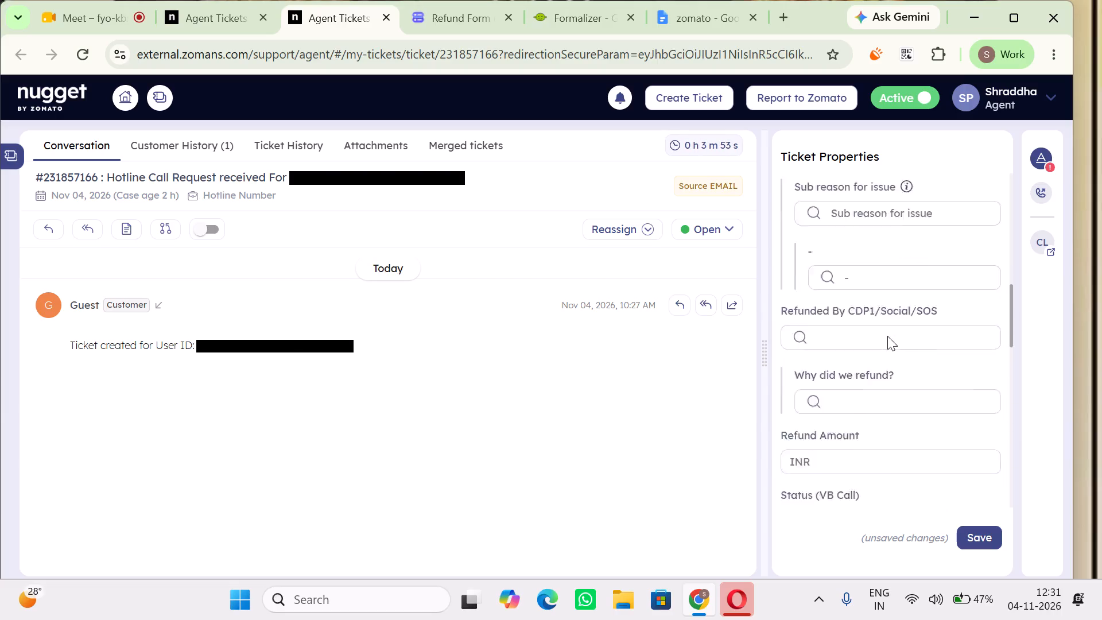
pyautogui.scroll(-8, 887, 336)
pyautogui.scroll(7, 887, 336)
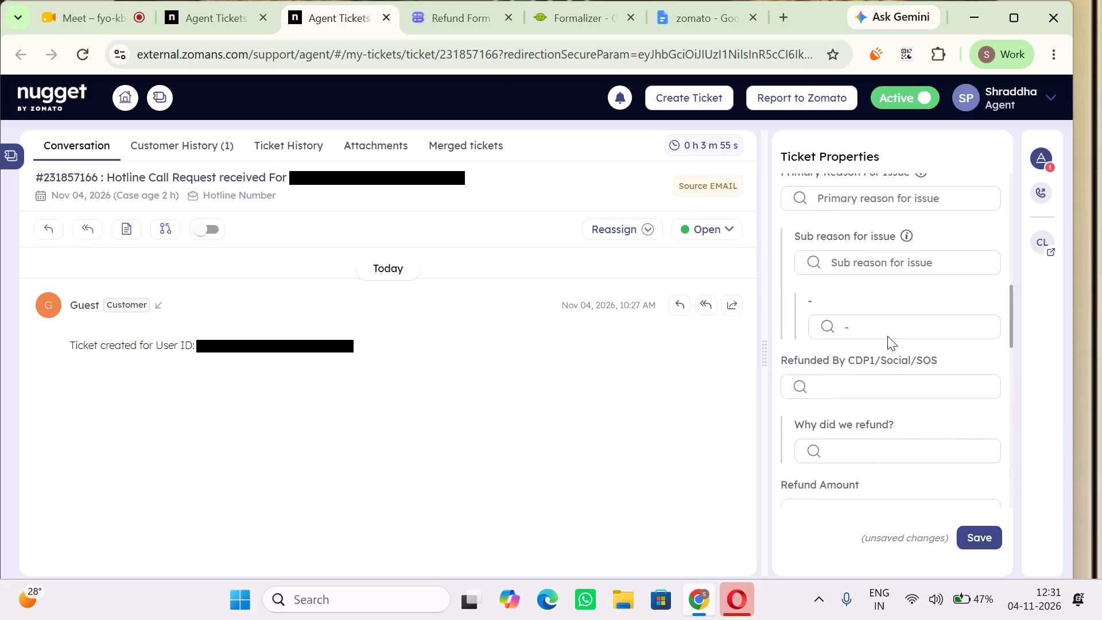
pyautogui.scroll(6, 887, 336)
pyautogui.scroll(-1, 887, 336)
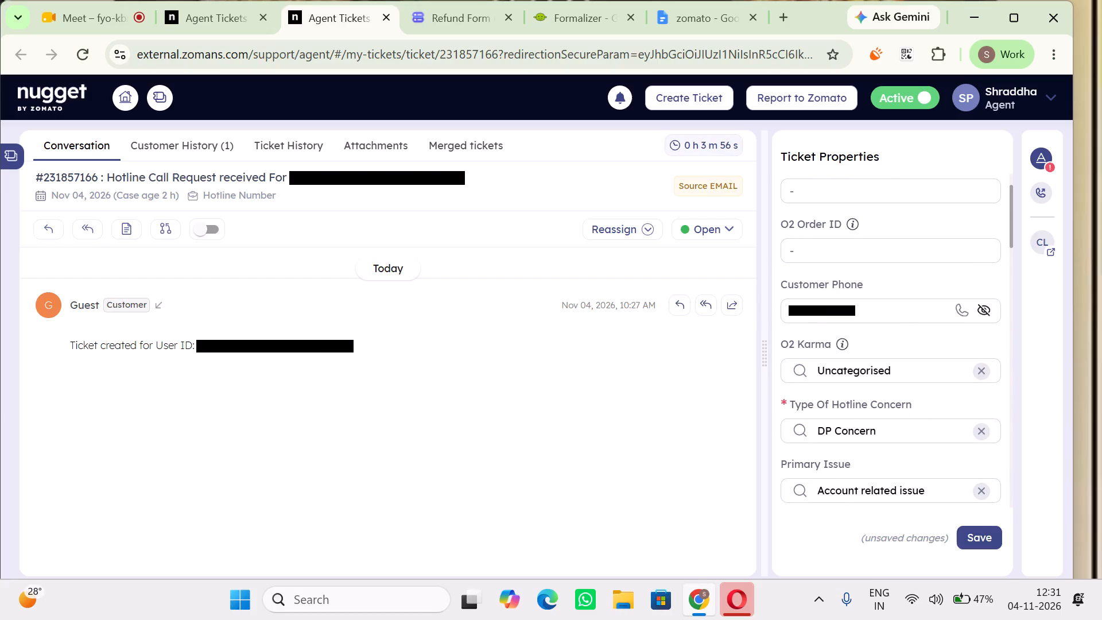
pyautogui.click(973, 435)
pyautogui.click(919, 429)
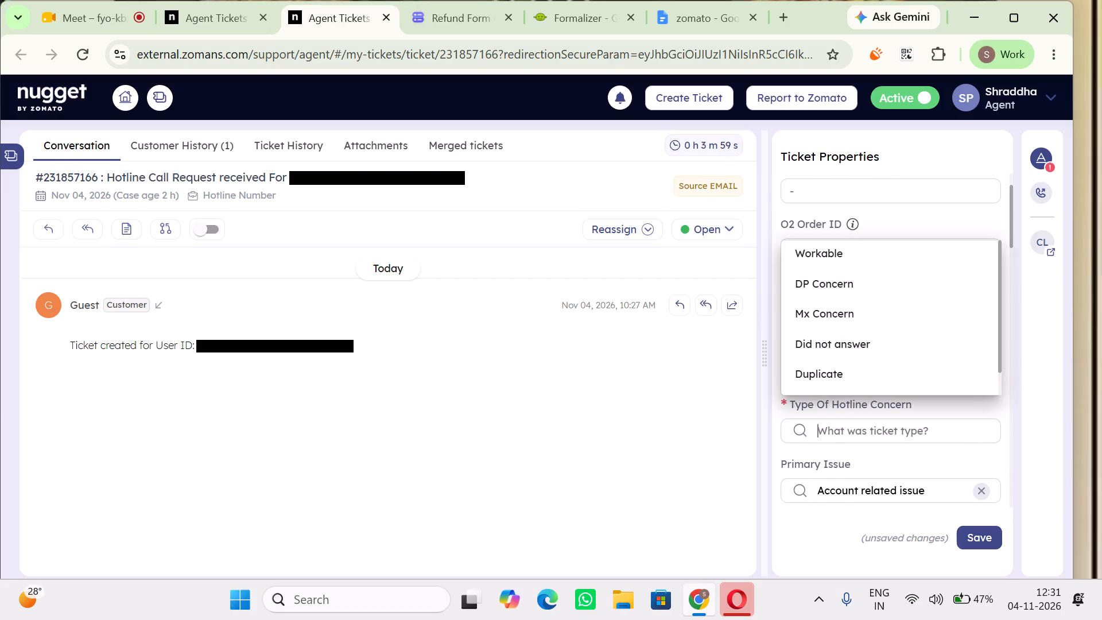
pyautogui.scroll(-5, 860, 338)
pyautogui.click(855, 376)
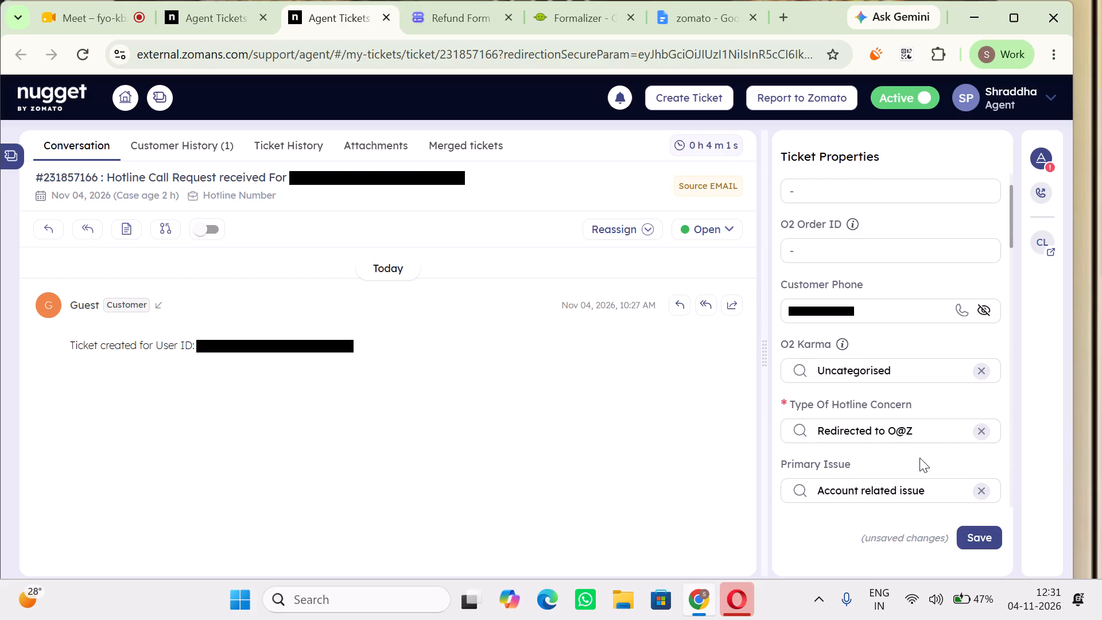
pyautogui.scroll(6, 919, 458)
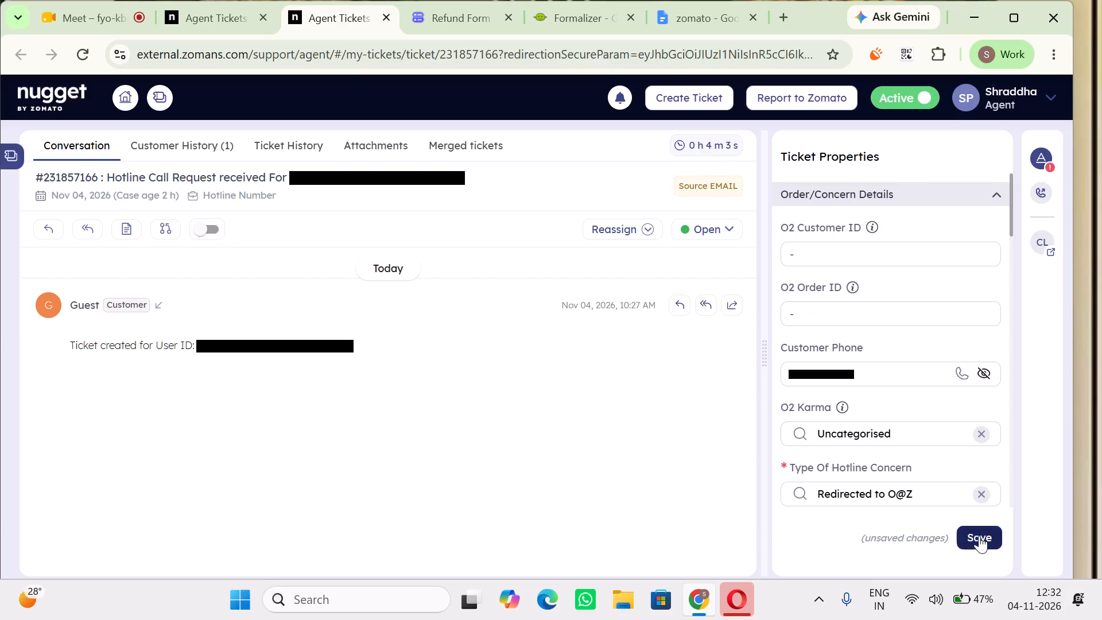
pyautogui.click(979, 536)
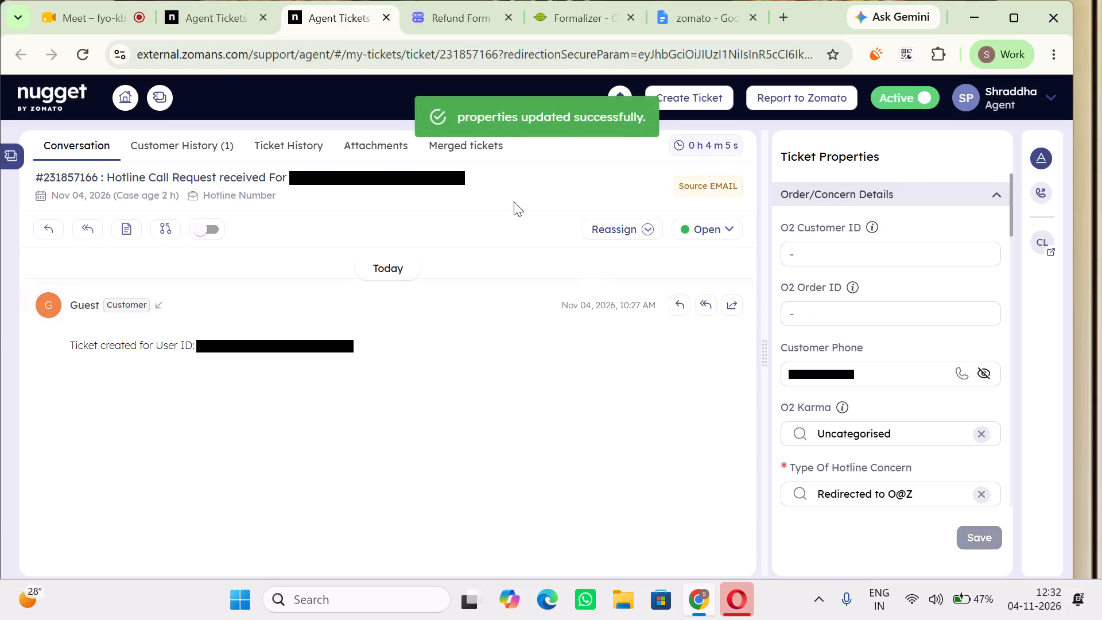
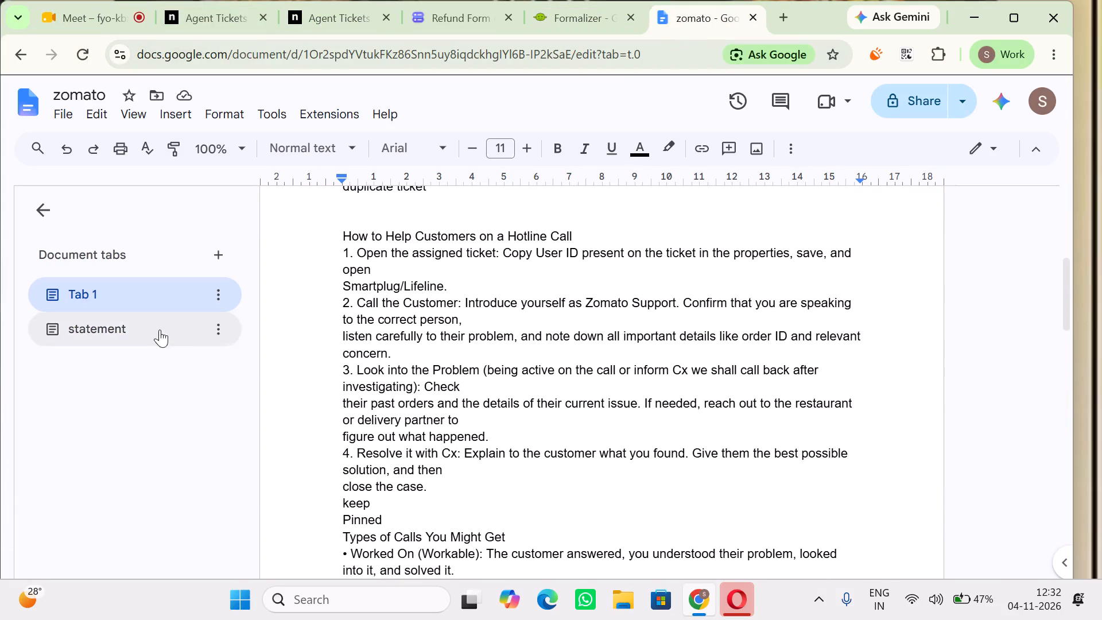
# Search the zomato document's statement tab and main tab for "dp" and examine the matching guidance.
pyautogui.click(160, 330)
pyautogui.hotkey('ctrl', 'f')
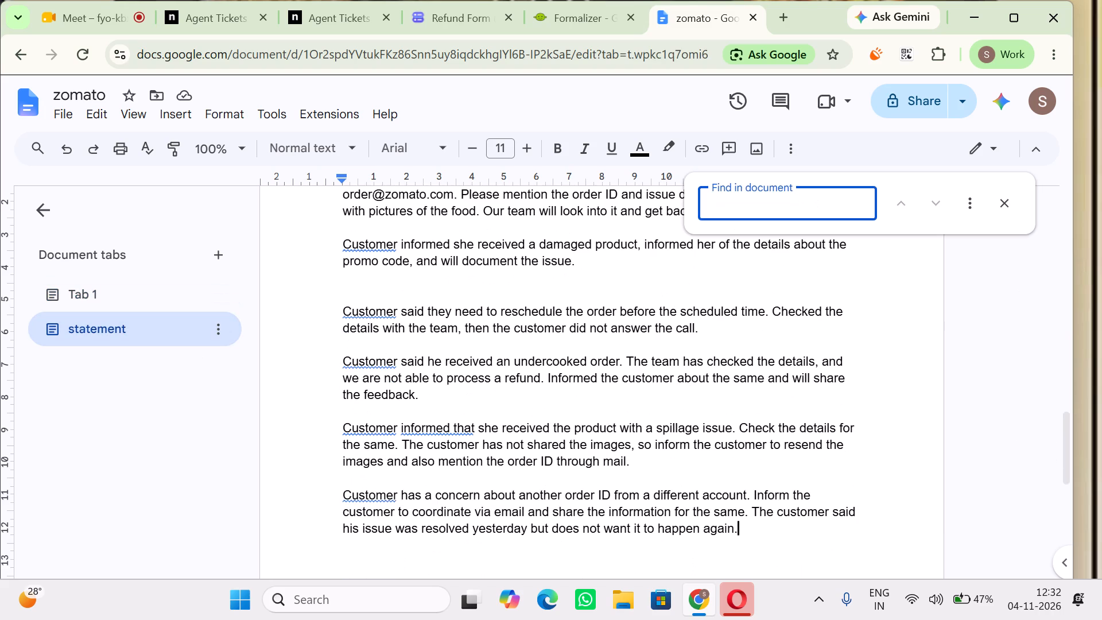
pyautogui.write('dp')
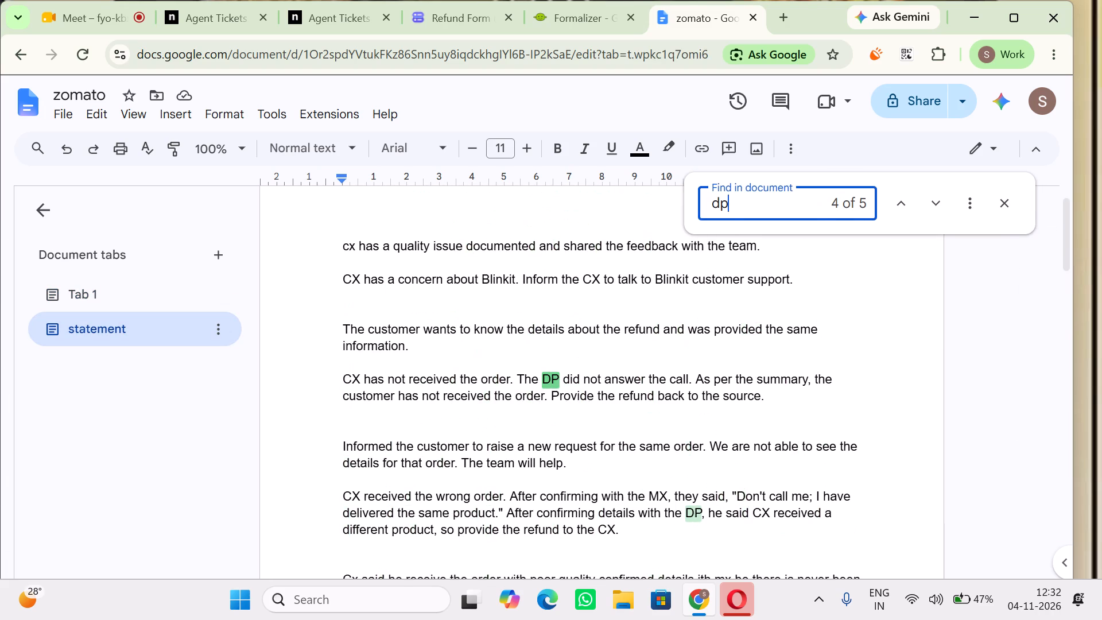
pyautogui.press('Return')
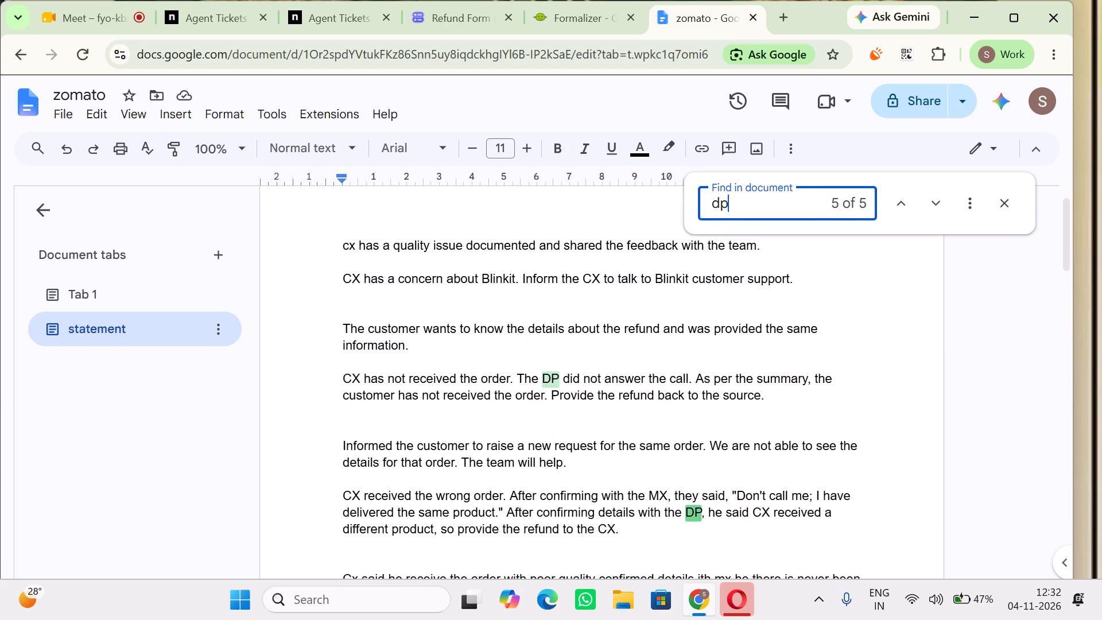
pyautogui.press('Return')
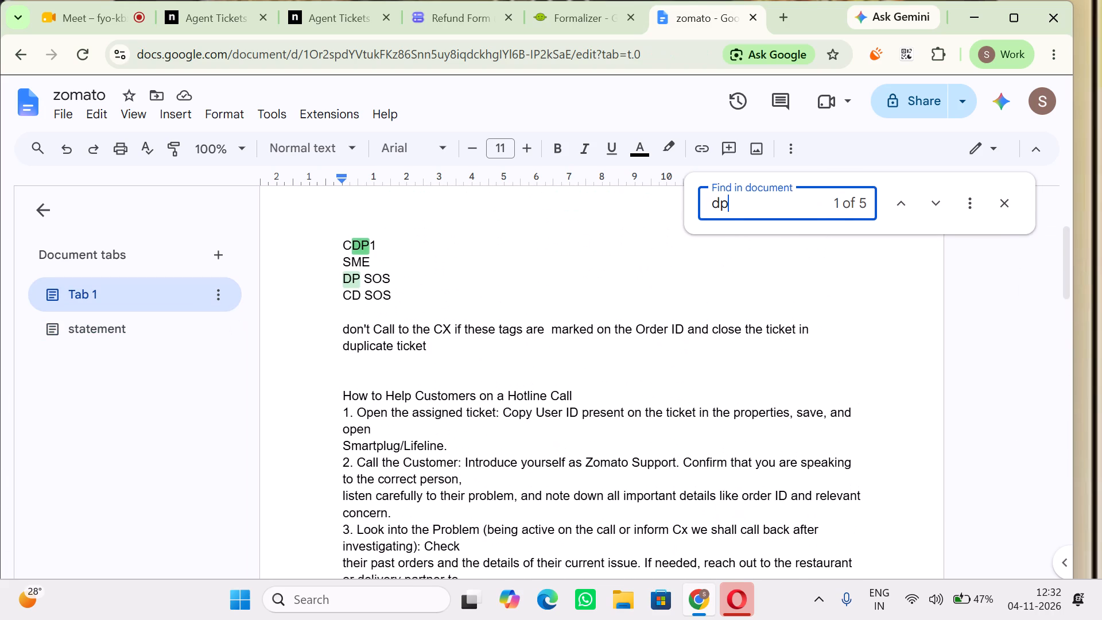
pyautogui.press('Return')
pyautogui.press('Return')
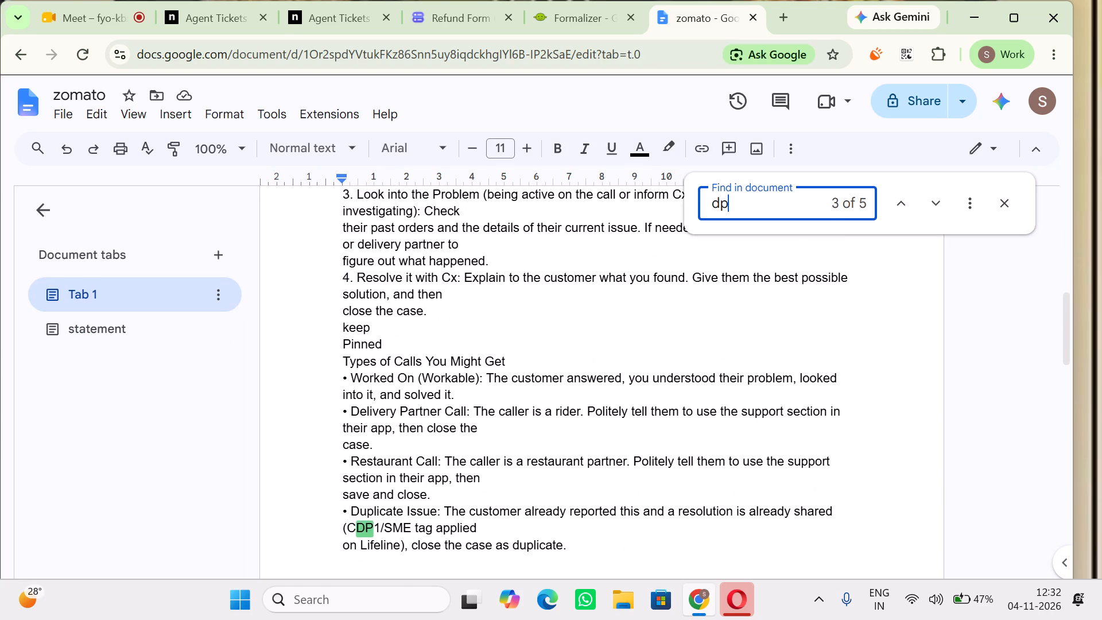
pyautogui.scroll(-1, 318, 530)
pyautogui.scroll(-3, 464, 460)
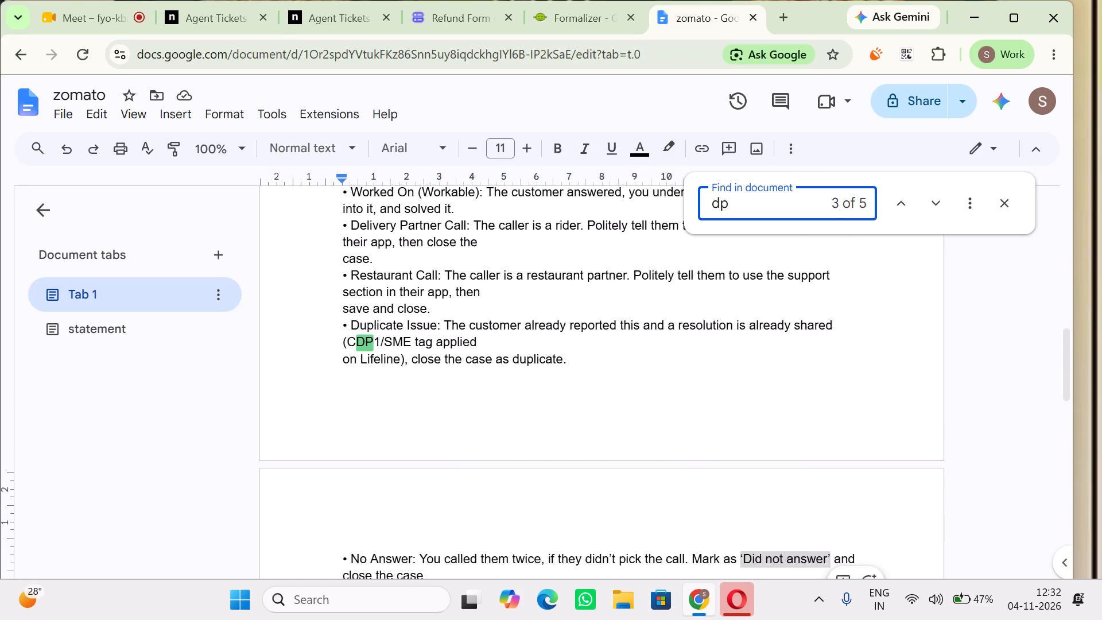
pyautogui.scroll(-1, 464, 460)
pyautogui.scroll(4, 464, 460)
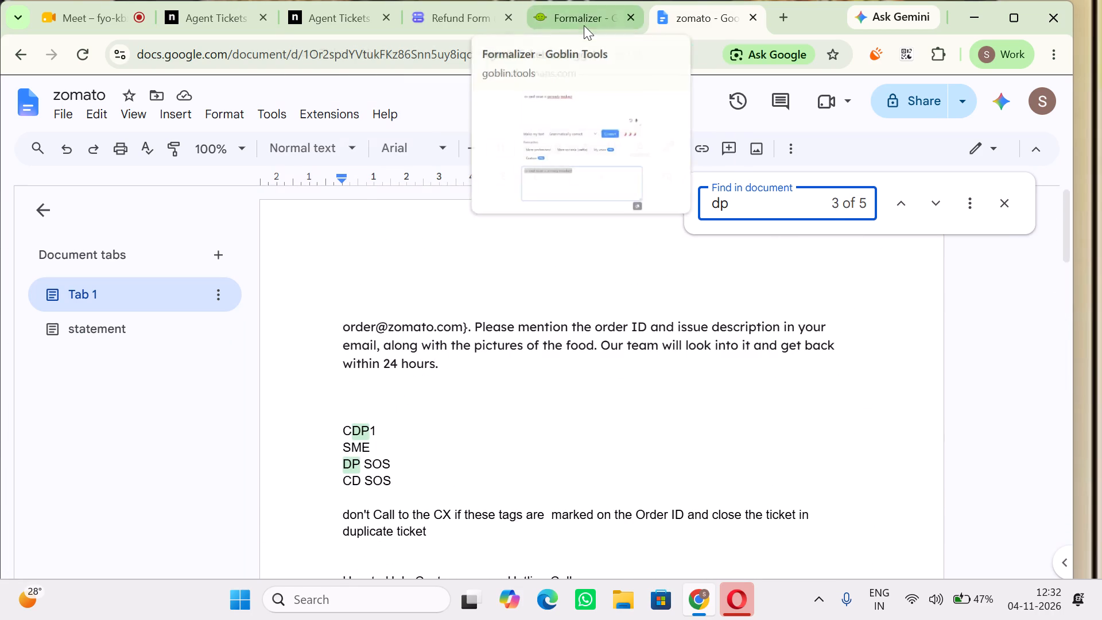
# Reword the Formalizer draft as "cx said issue is related to dp acount inform to cordinate with dp suoort team".
pyautogui.click(584, 25)
pyautogui.scroll(2, 425, 207)
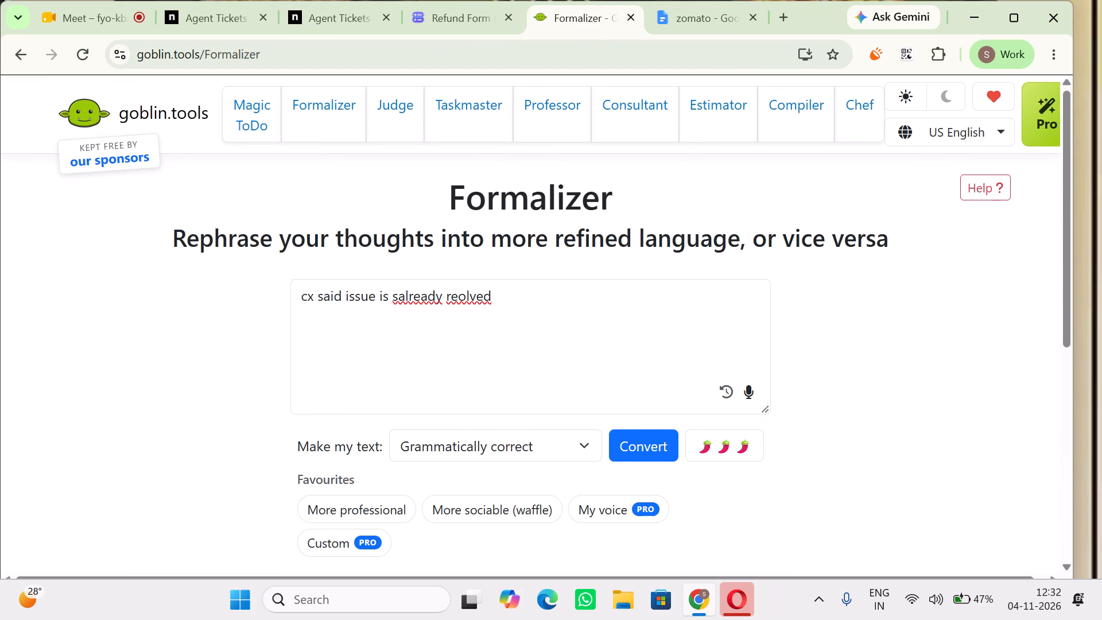
pyautogui.doubleClick(394, 301)
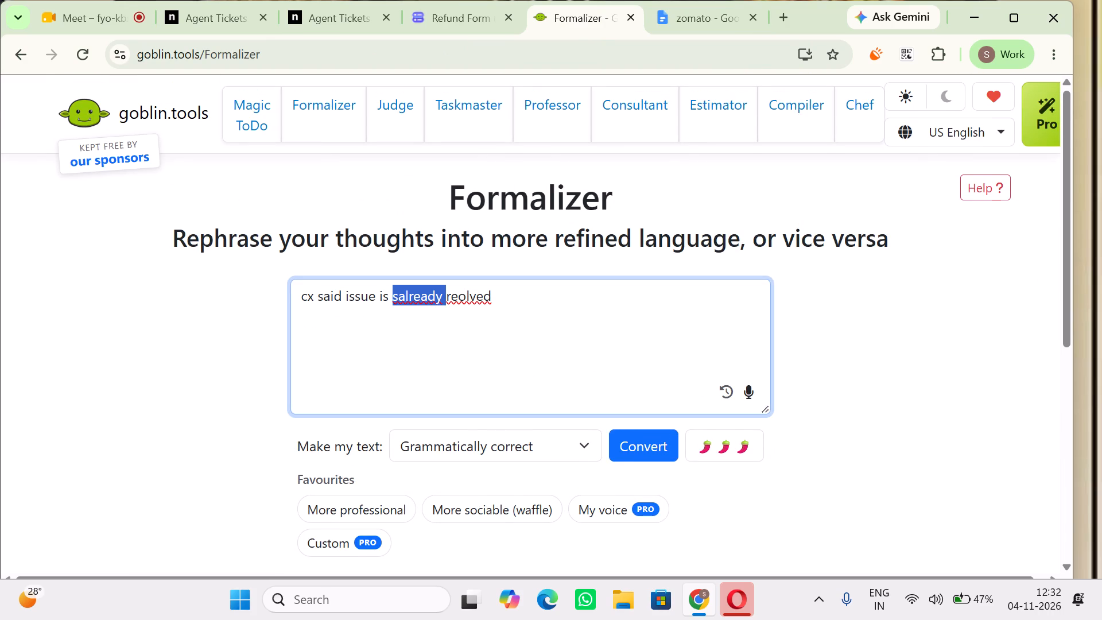
pyautogui.click(572, 311)
pyautogui.moveTo(500, 300); pyautogui.dragTo(399, 290)
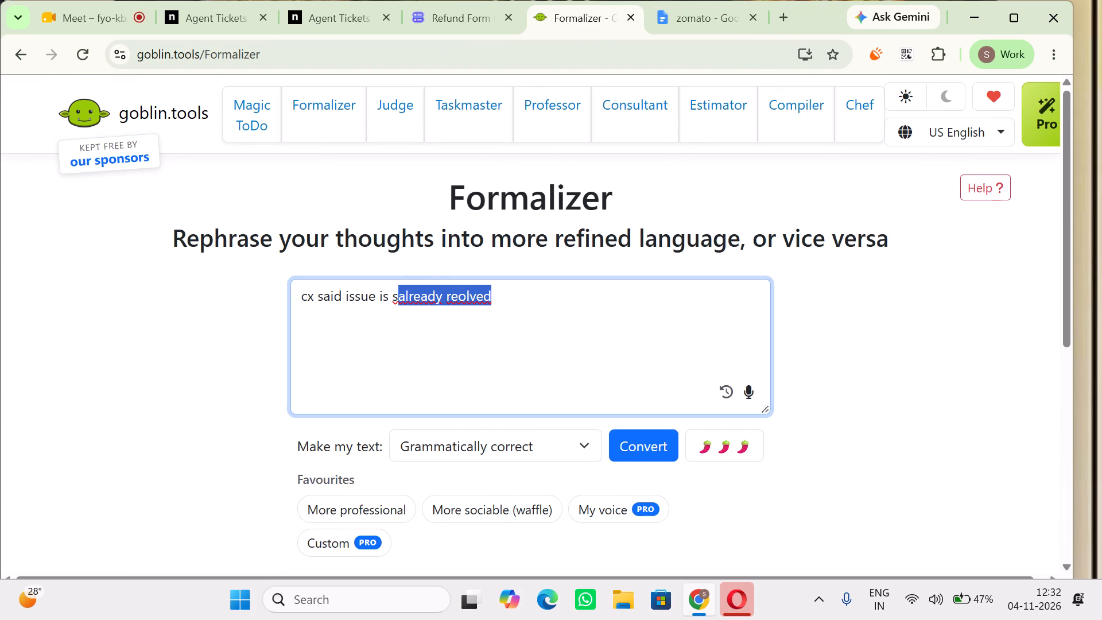
pyautogui.moveTo(399, 290); pyautogui.dragTo(395, 291)
pyautogui.moveTo(395, 291); pyautogui.dragTo(394, 291)
pyautogui.write('related to dp acount inform to co')
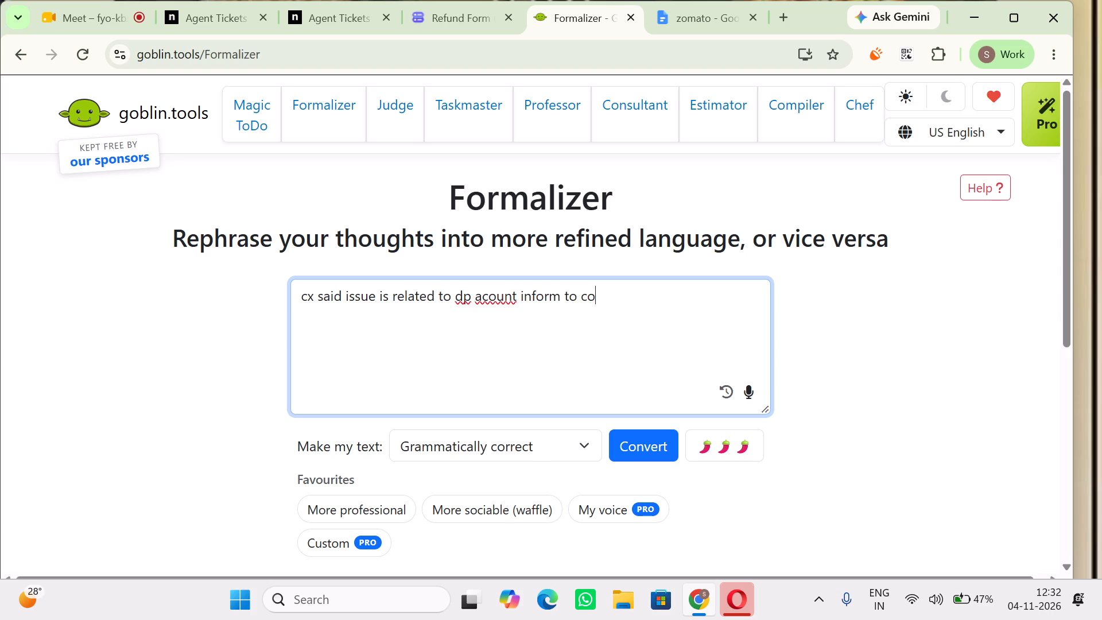
pyautogui.write('rdinat')
pyautogui.press('space')
pyautogui.press('BackSpace')
pyautogui.write('e with de')
pyautogui.press('BackSpace')
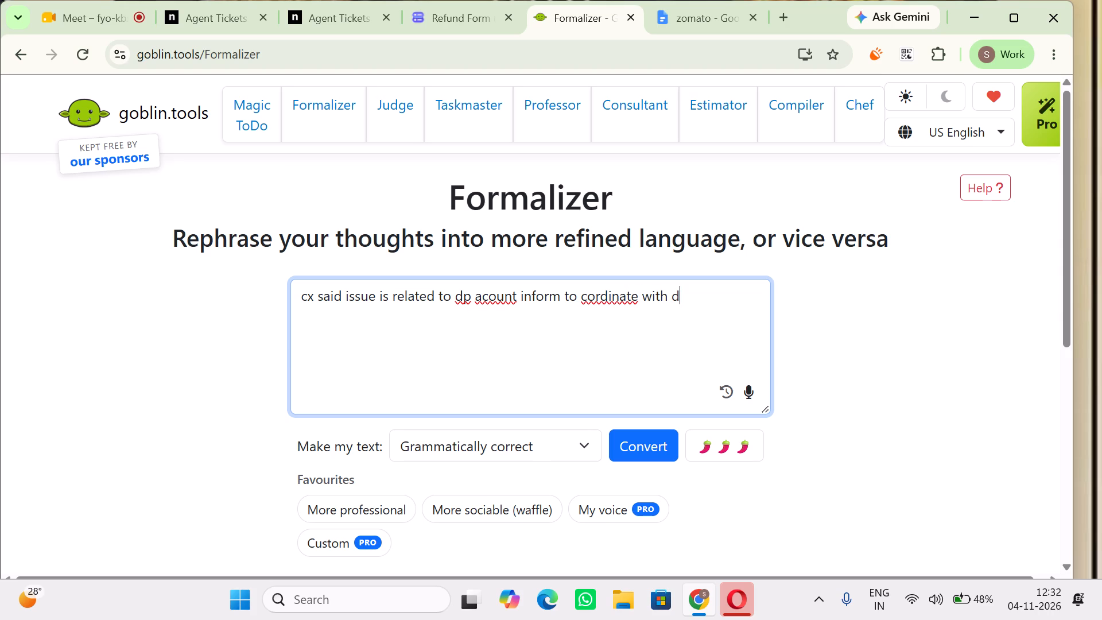
pyautogui.write('po')
pyautogui.press('BackSpace')
pyautogui.press('BackSpace')
pyautogui.write('o')
pyautogui.press('space')
pyautogui.press('BackSpace')
pyautogui.press('BackSpace')
pyautogui.write('p suoort team')
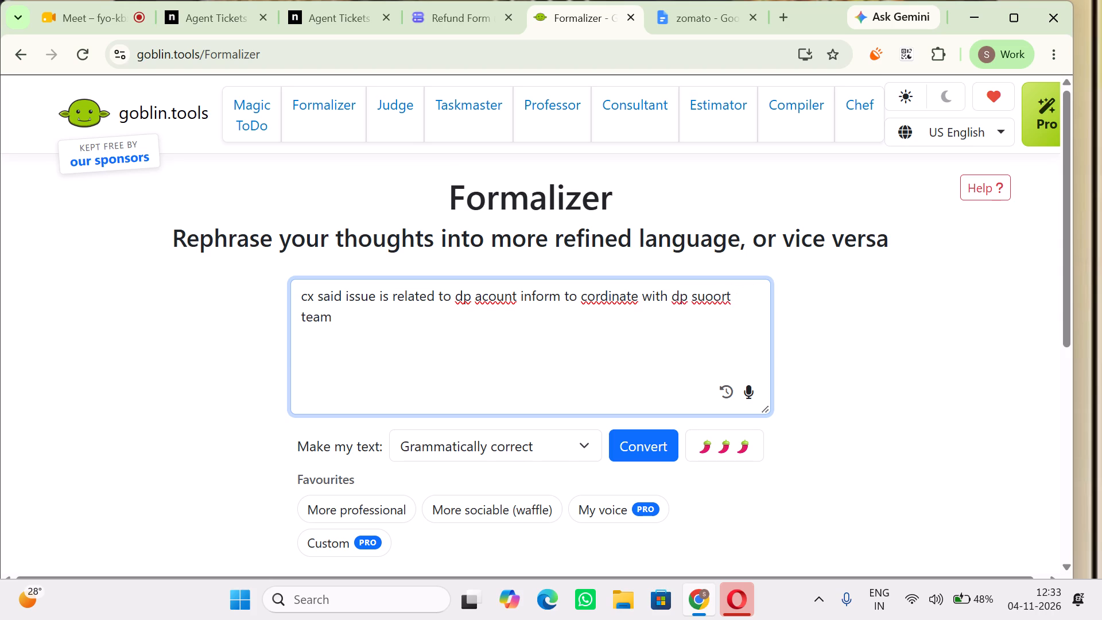
# Convert the Formalizer draft to grammatically correct text and copy the converted statement.
pyautogui.click(649, 452)
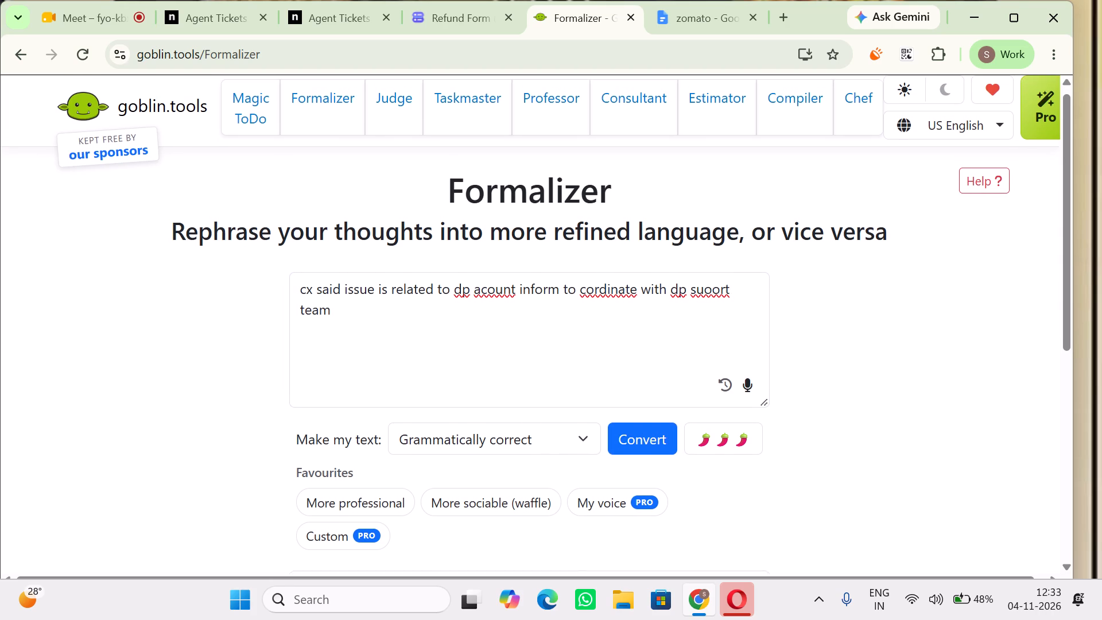
pyautogui.scroll(-2, 491, 324)
pyautogui.tripleClick(479, 329)
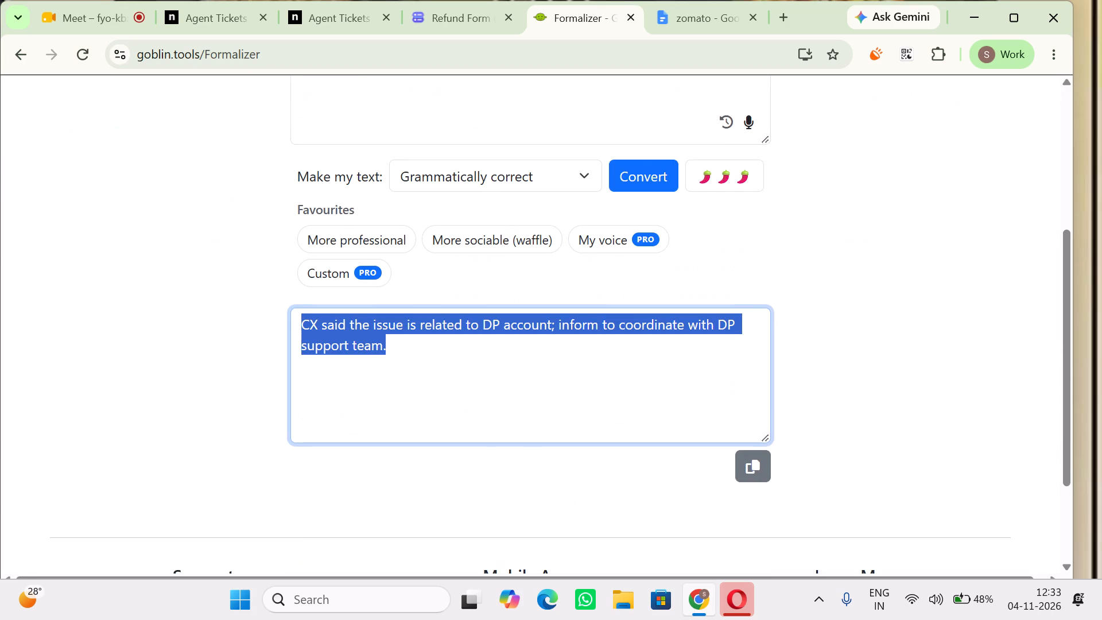
pyautogui.scroll(2, 479, 329)
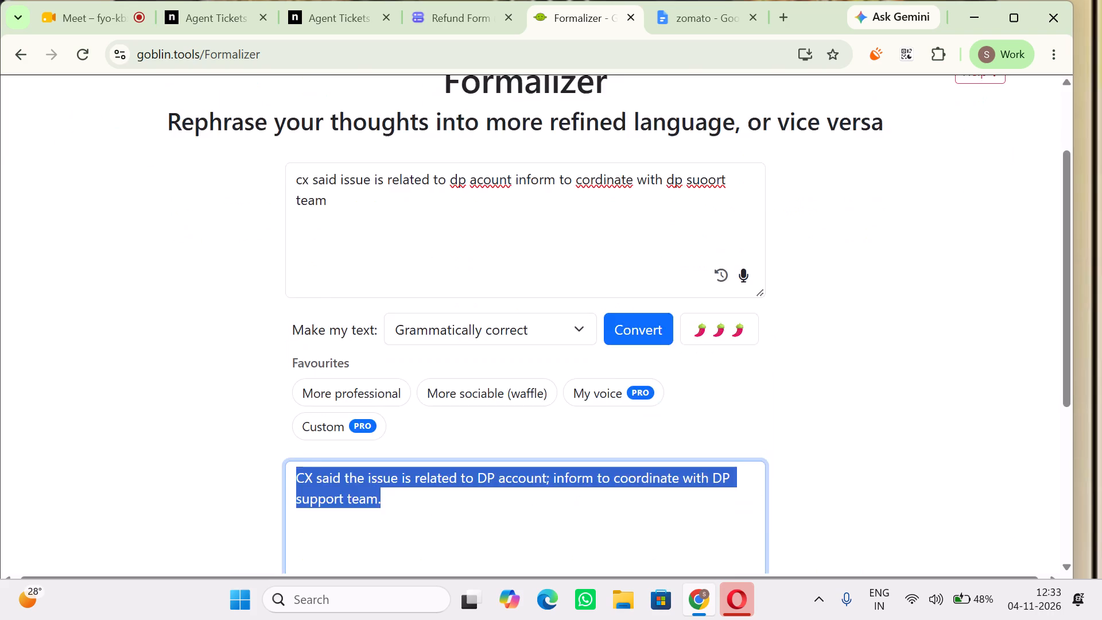
pyautogui.scroll(1, 479, 329)
pyautogui.click(168, 0)
pyautogui.click(208, 14)
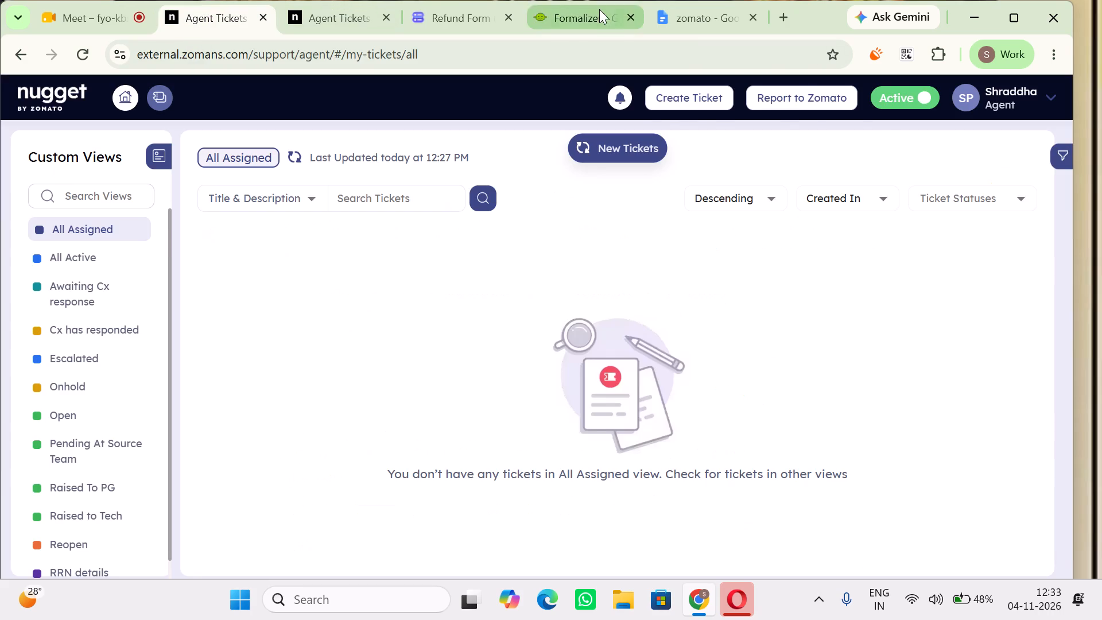
pyautogui.click(599, 9)
pyautogui.scroll(-2, 641, 440)
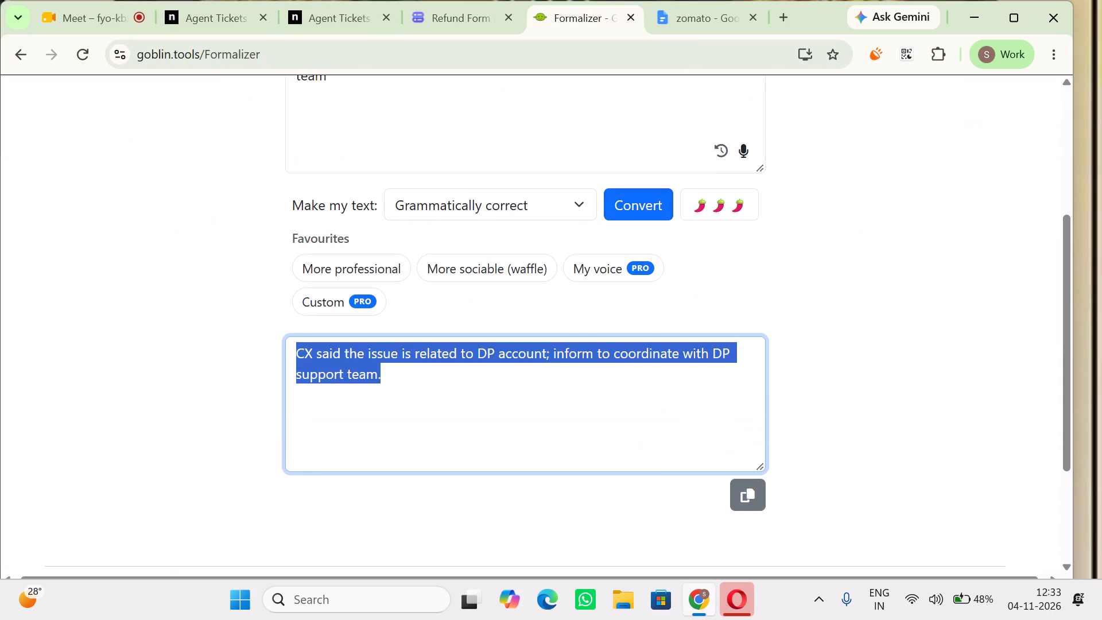
pyautogui.tripleClick(413, 356)
pyautogui.click(413, 356)
pyautogui.hotkey('ctrl', 'c')
pyautogui.hotkey('ctrl', 'c')
pyautogui.hotkey('ctrl', 'c')
pyautogui.hotkey('ctrl', 'c')
pyautogui.hotkey('ctrl', 'c')
pyautogui.hotkey('ctrl', 'c')
pyautogui.hotkey('ctrl', 'c')
pyautogui.hotkey('ctrl', 'c')
pyautogui.hotkey('ctrl', 'c')
pyautogui.hotkey('ctrl', 'c')
pyautogui.hotkey('ctrl', 'c')
pyautogui.hotkey('ctrl', 'c')
pyautogui.hotkey('ctrl', 'c')
pyautogui.hotkey('ctrl', 'c')
pyautogui.hotkey('ctrl', 'c')
pyautogui.hotkey('ctrl', 'c')
pyautogui.hotkey('ctrl', 'c')
pyautogui.hotkey('ctrl', 'c')
# Add the private note "CX said the issue is related to DP account; inform to coordinate with DP support team." to the open hotline ticket.
pyautogui.click(338, 0)
pyautogui.click(326, 12)
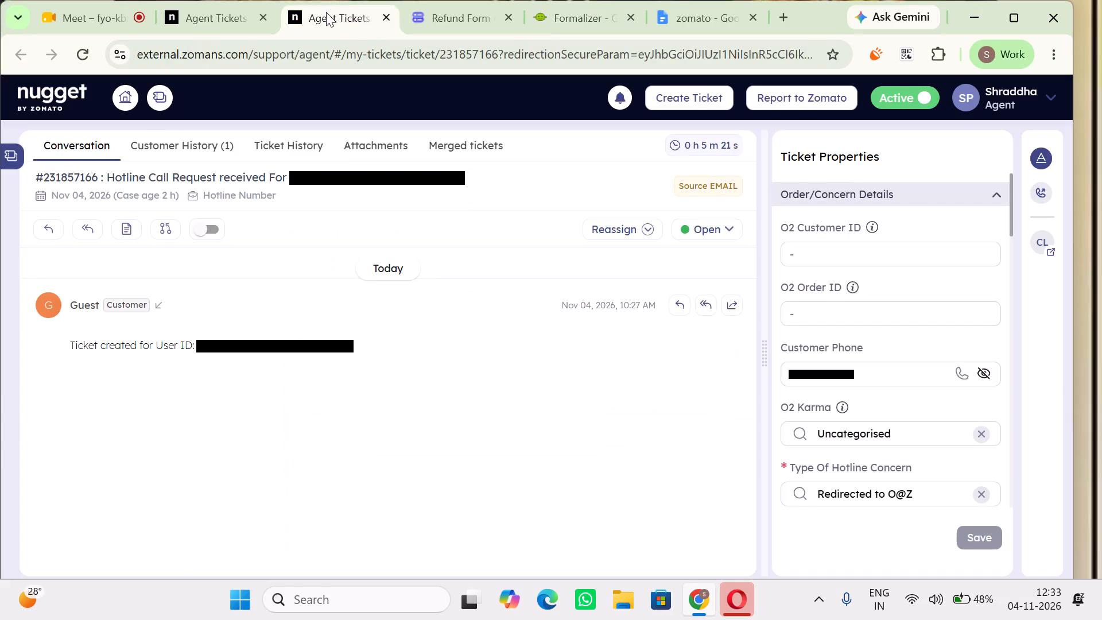
pyautogui.click(255, 21)
pyautogui.click(321, 11)
pyautogui.click(135, 237)
pyautogui.click(392, 361)
pyautogui.hotkey('ctrl', 'v')
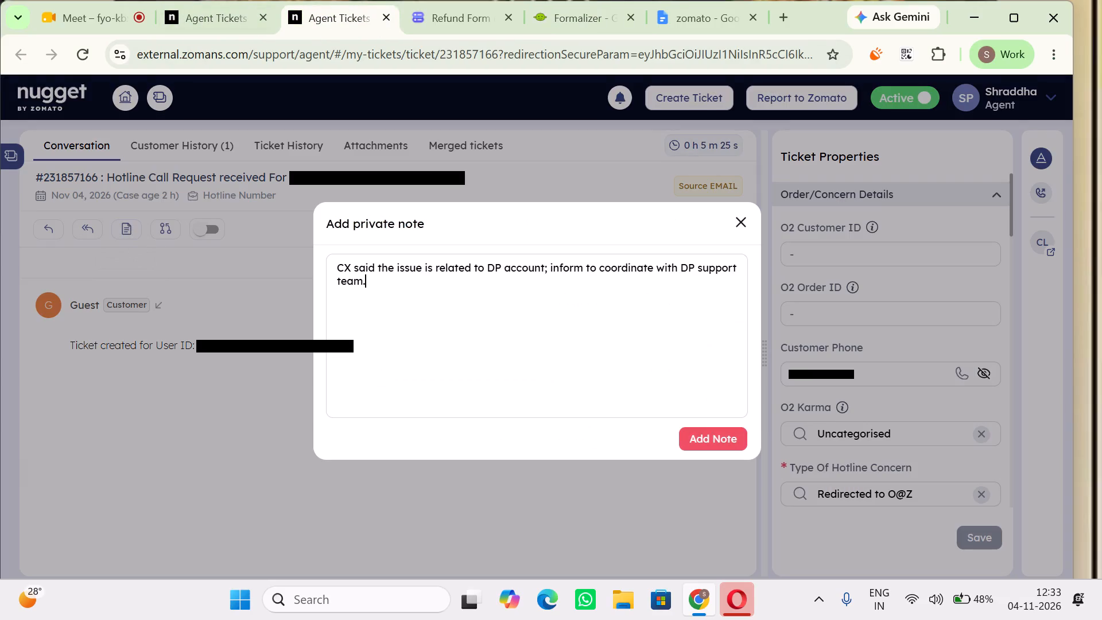
pyautogui.click(706, 427)
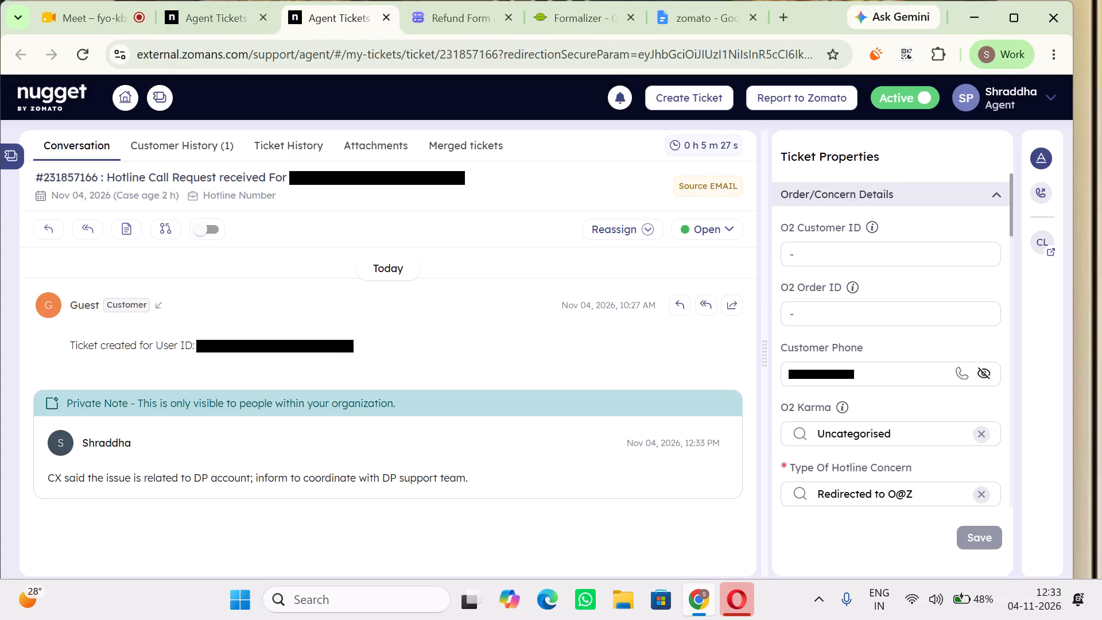
# Change the hotline ticket's status to Closed and confirm the closure.
pyautogui.scroll(-3, 860, 471)
pyautogui.scroll(7, 860, 471)
pyautogui.click(701, 246)
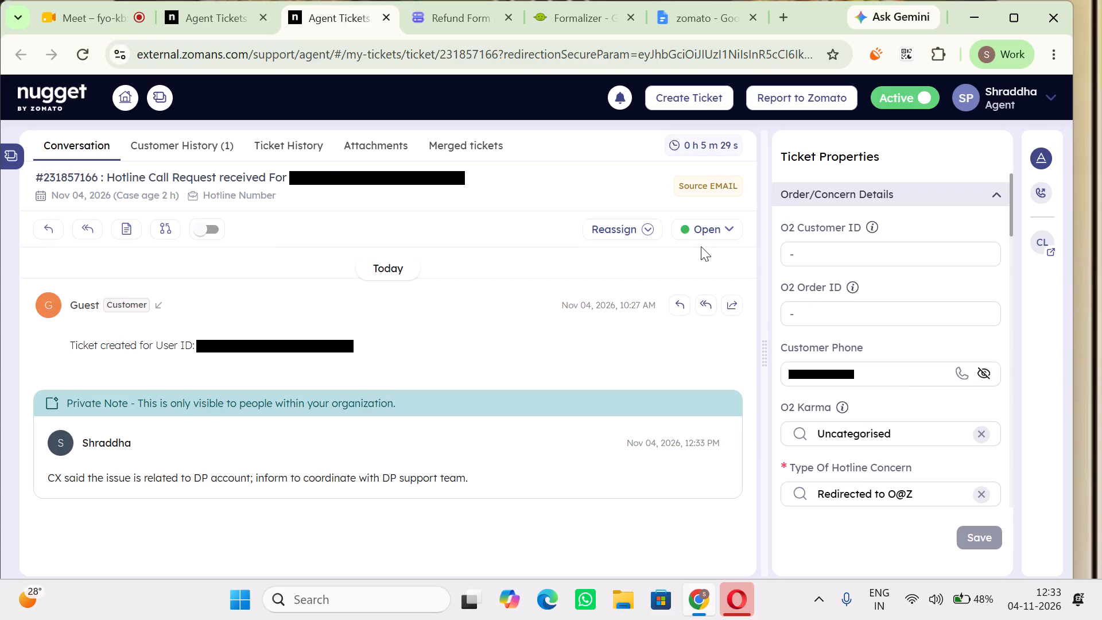
pyautogui.click(730, 223)
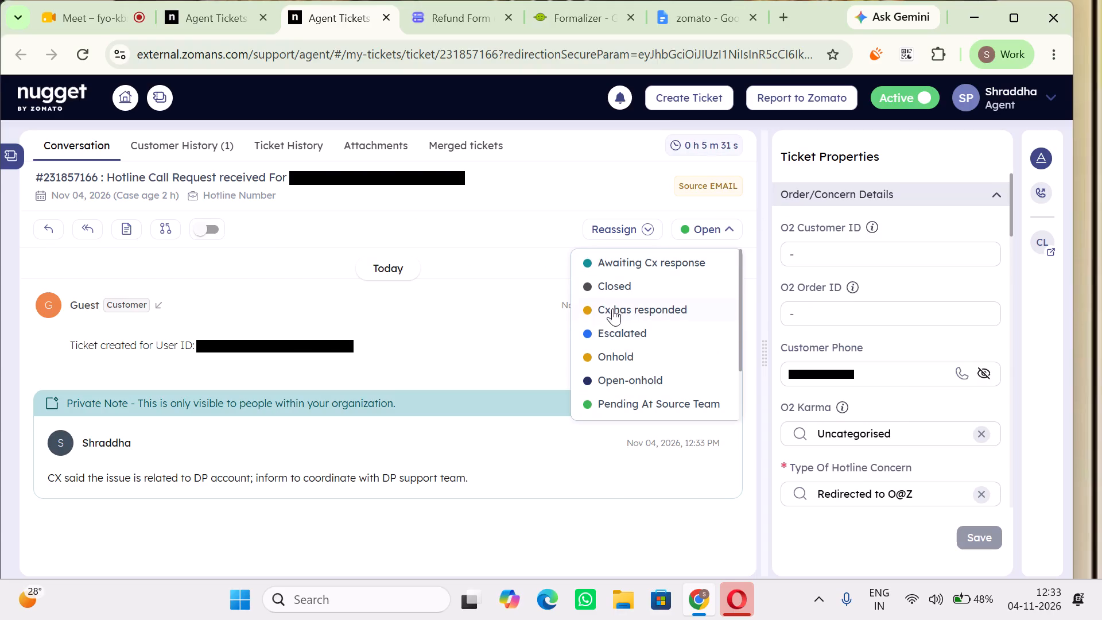
pyautogui.click(608, 286)
pyautogui.click(678, 373)
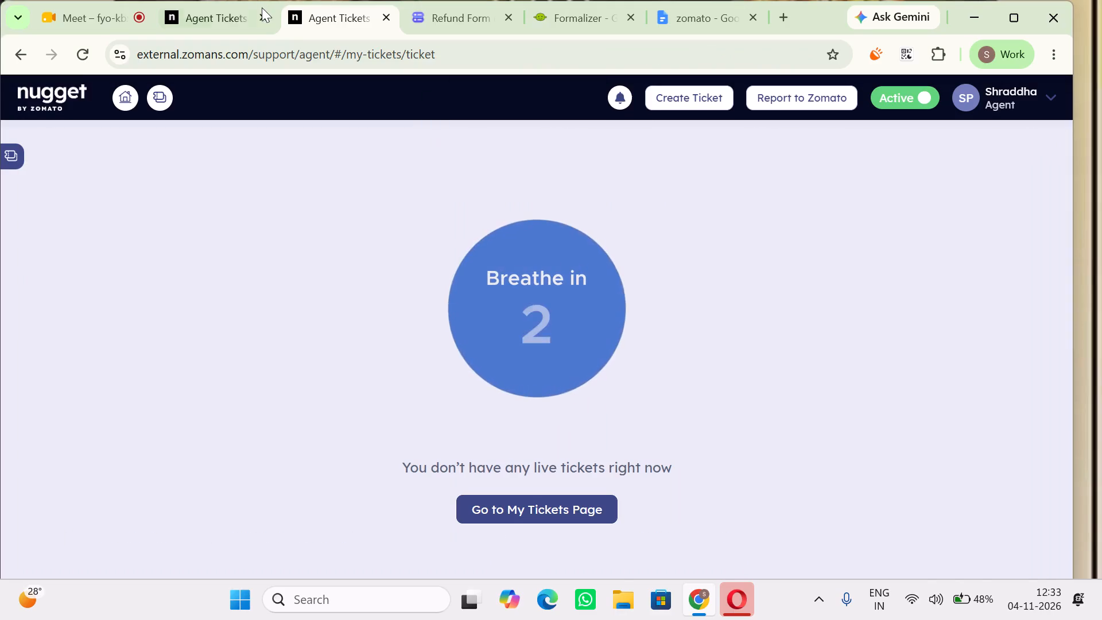
# Close the spare Agent Tickets page showing the All Assigned view.
pyautogui.click(261, 11)
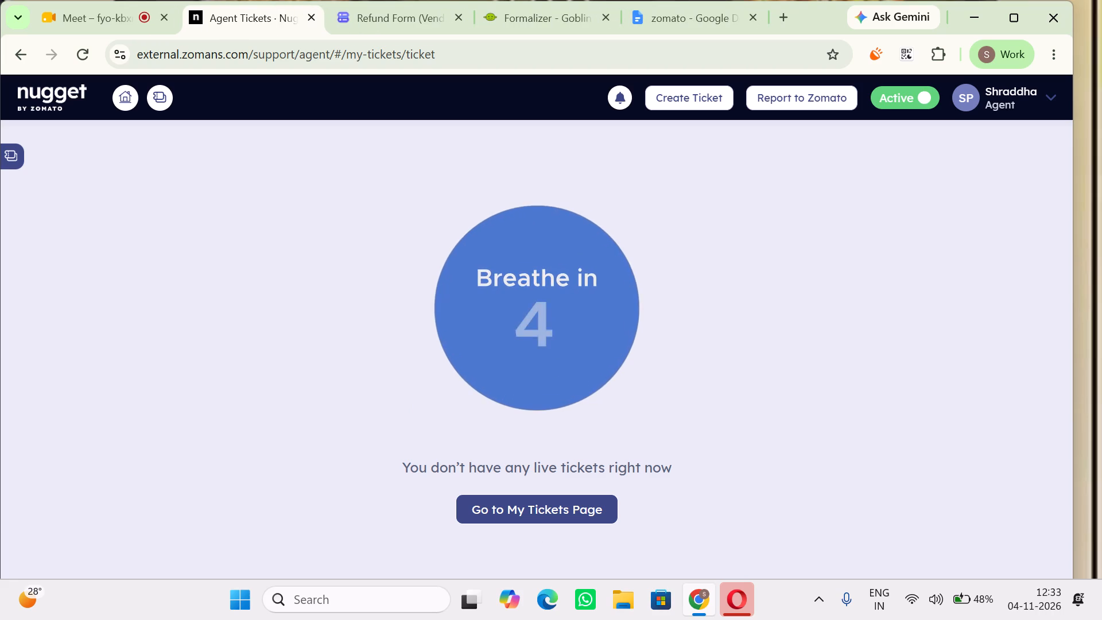
# Return to the zomato document.
pyautogui.click(449, 0)
pyautogui.click(699, 23)
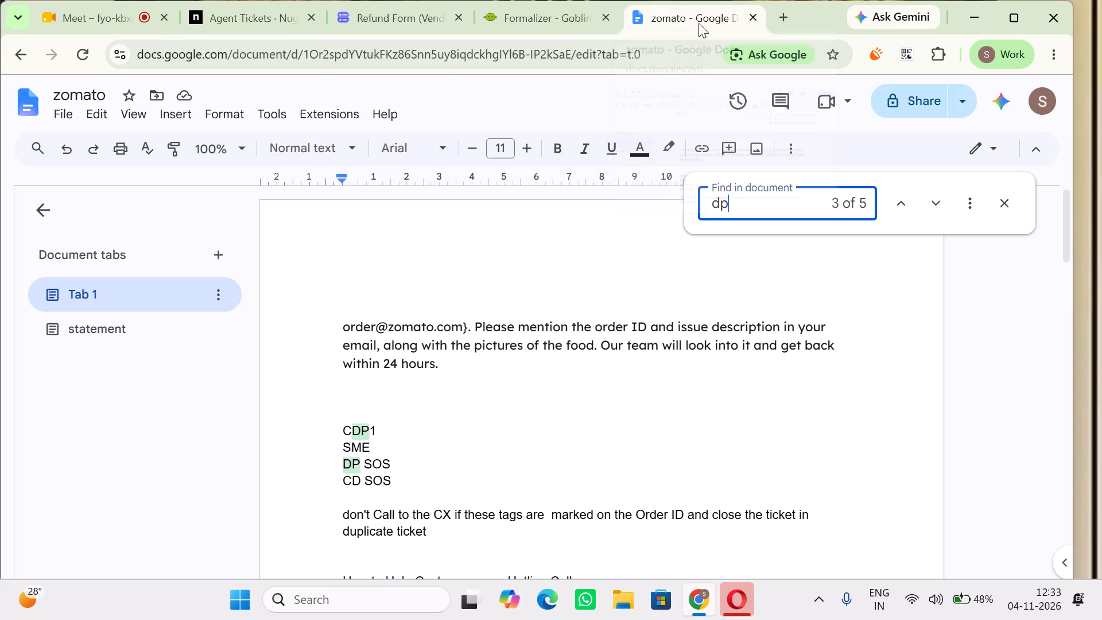
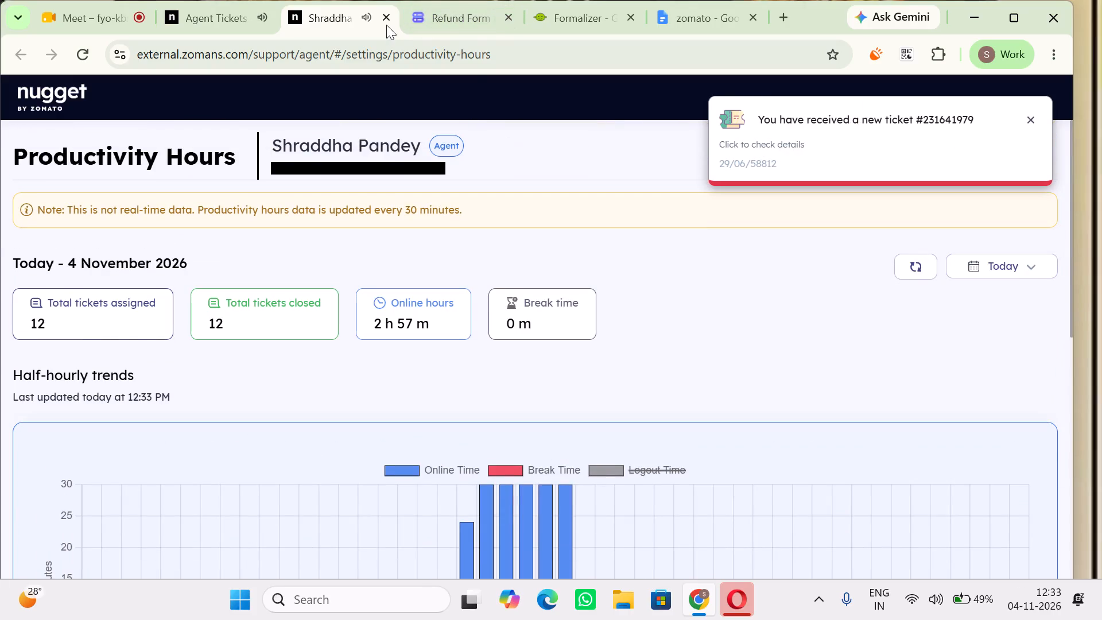
# Close the Productivity Hours page.
pyautogui.click(392, 20)
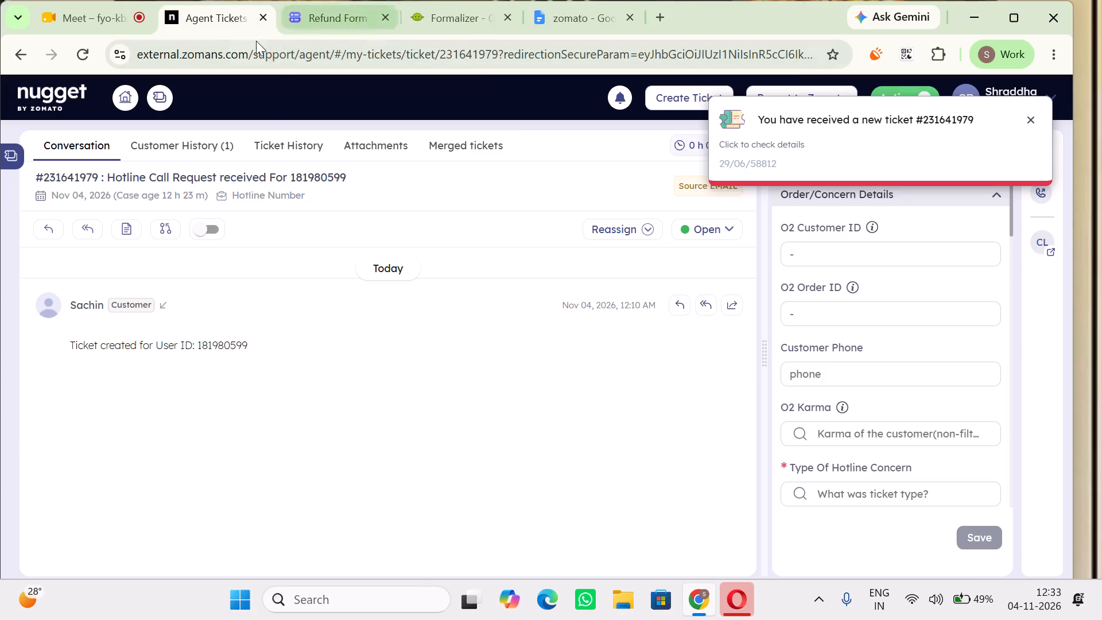
# Copy the user ID from the new hotline ticket's message into its O2 Customer ID property and save the properties.
pyautogui.doubleClick(231, 350)
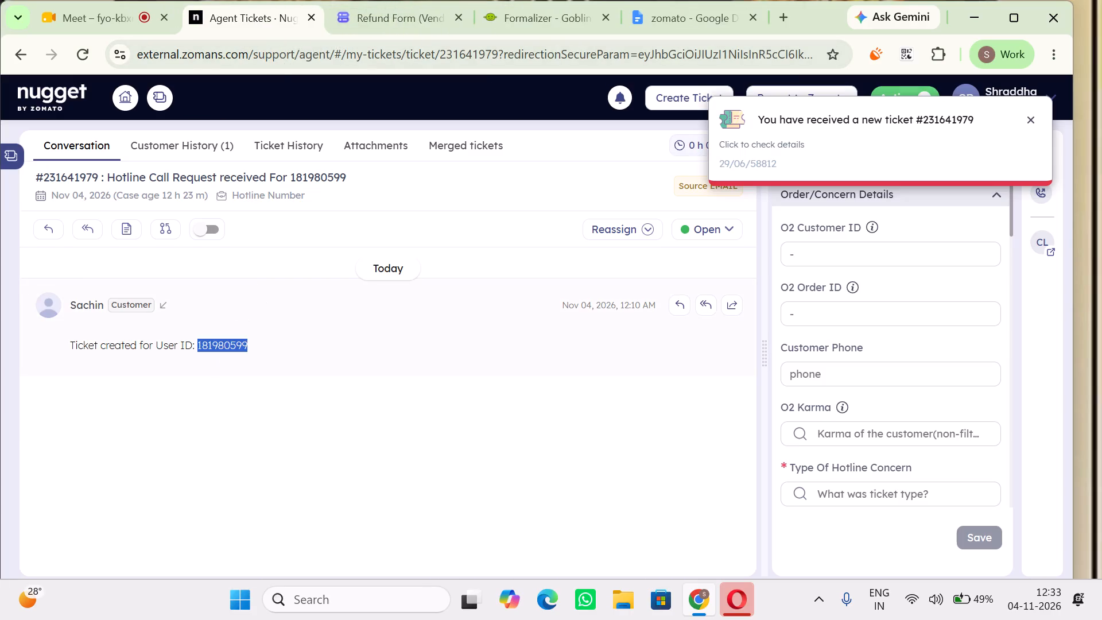
pyautogui.hotkey('ctrl', 'c')
pyautogui.click(863, 262)
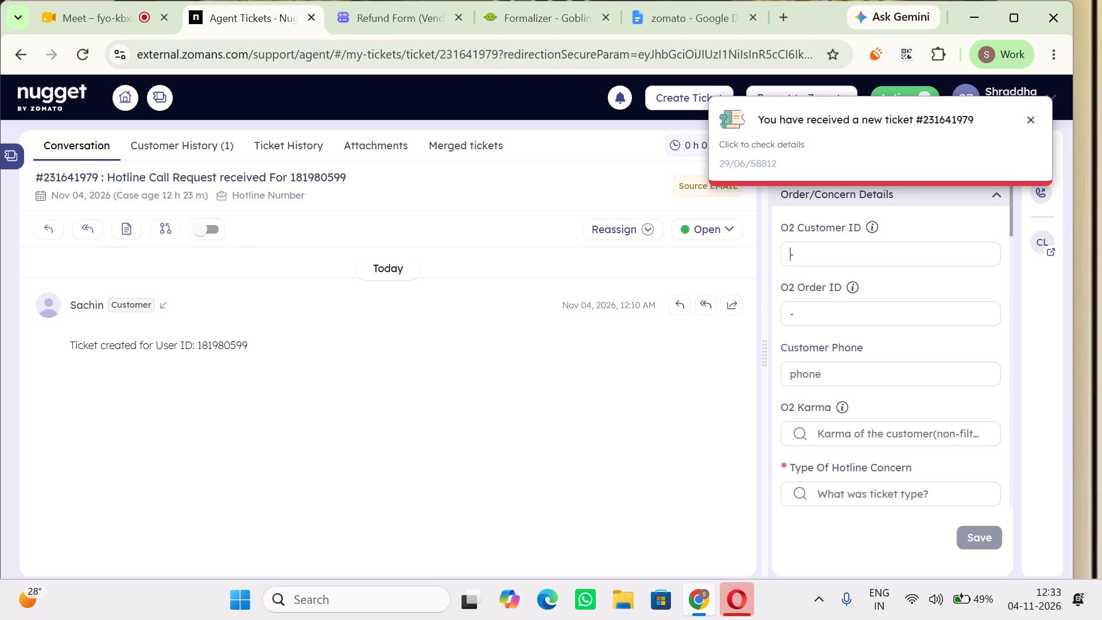
pyautogui.hotkey('ctrl', 'v')
pyautogui.click(977, 537)
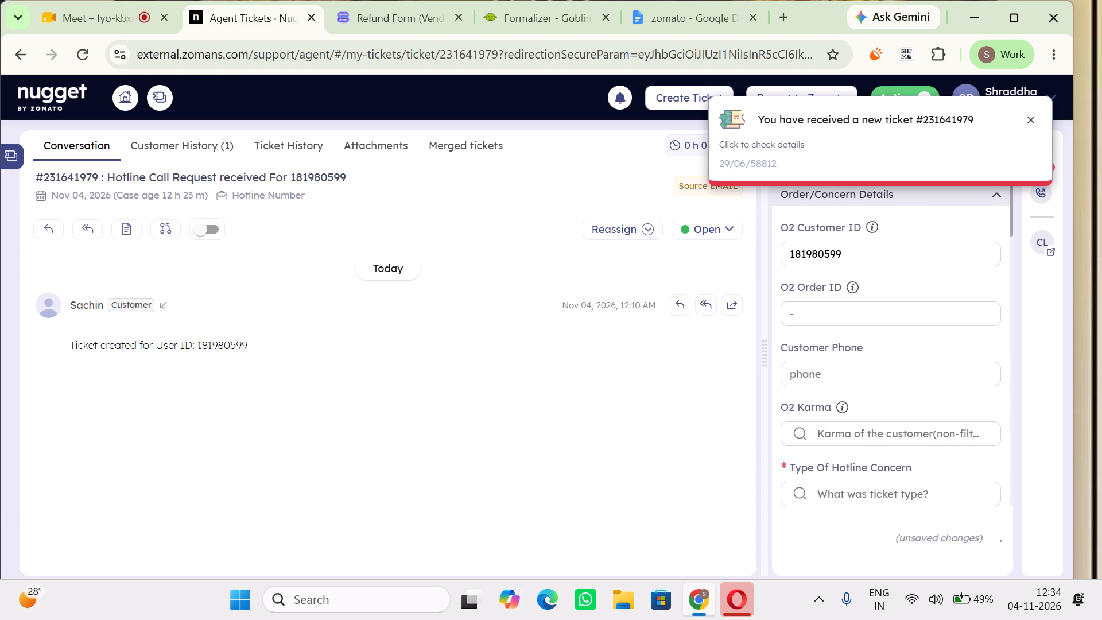
# Open the customer's order dashboard from the hotline ticket and place its page ahead of the ticket page.
pyautogui.click(1042, 249)
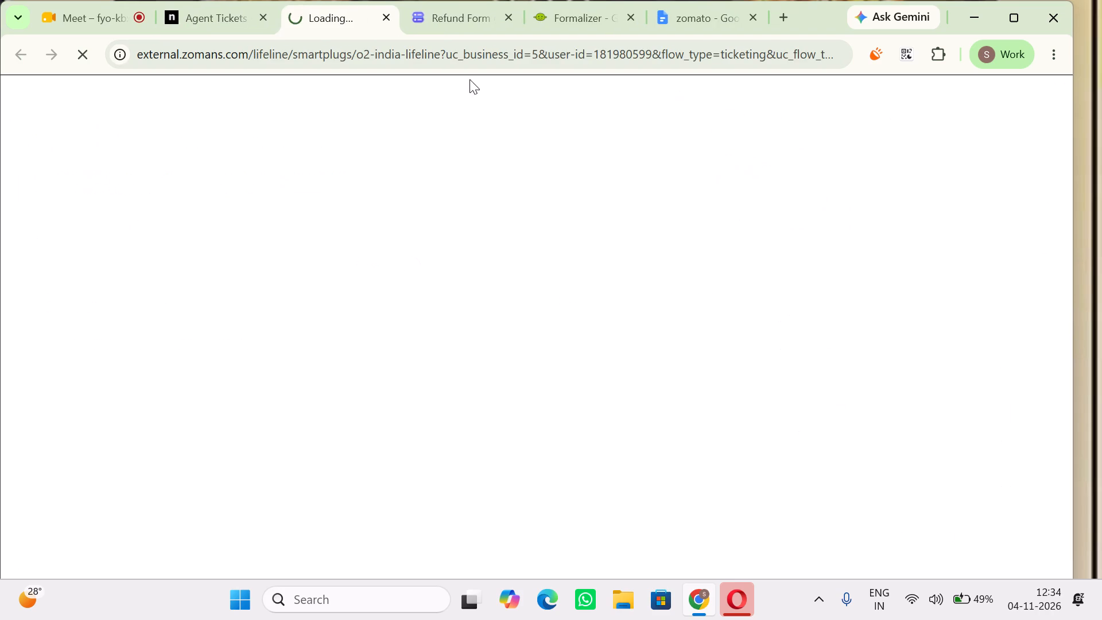
pyautogui.click(439, 18)
pyautogui.moveTo(338, 42); pyautogui.dragTo(327, 29)
pyautogui.click(327, 29)
pyautogui.moveTo(327, 29); pyautogui.dragTo(216, 6)
pyautogui.click(216, 6)
pyautogui.click(303, 4)
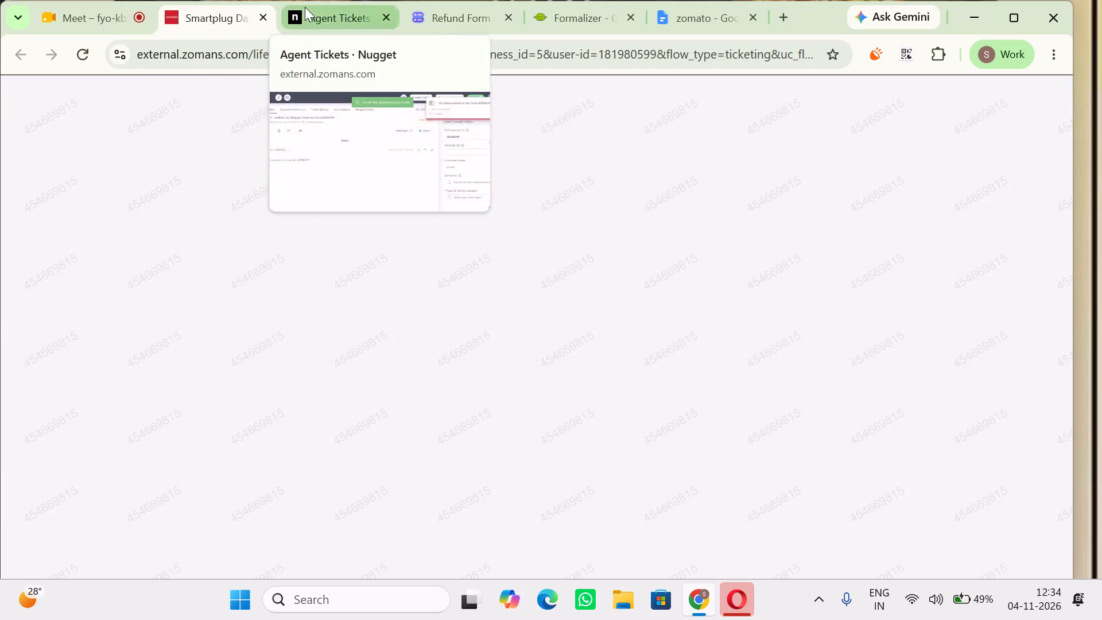
pyautogui.click(305, 7)
pyautogui.click(228, 15)
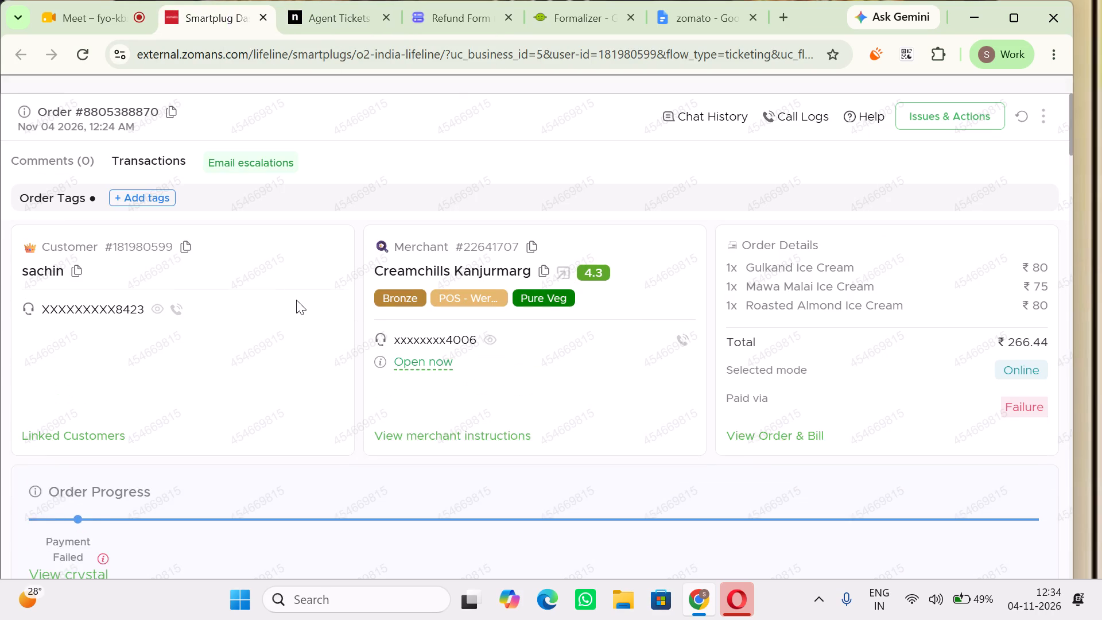
# Add the Hotline Call tag to the customer's Creamchills Kanjurmarg order of Nov 04 2026, 12:24 AM.
pyautogui.click(148, 199)
pyautogui.write('ho')
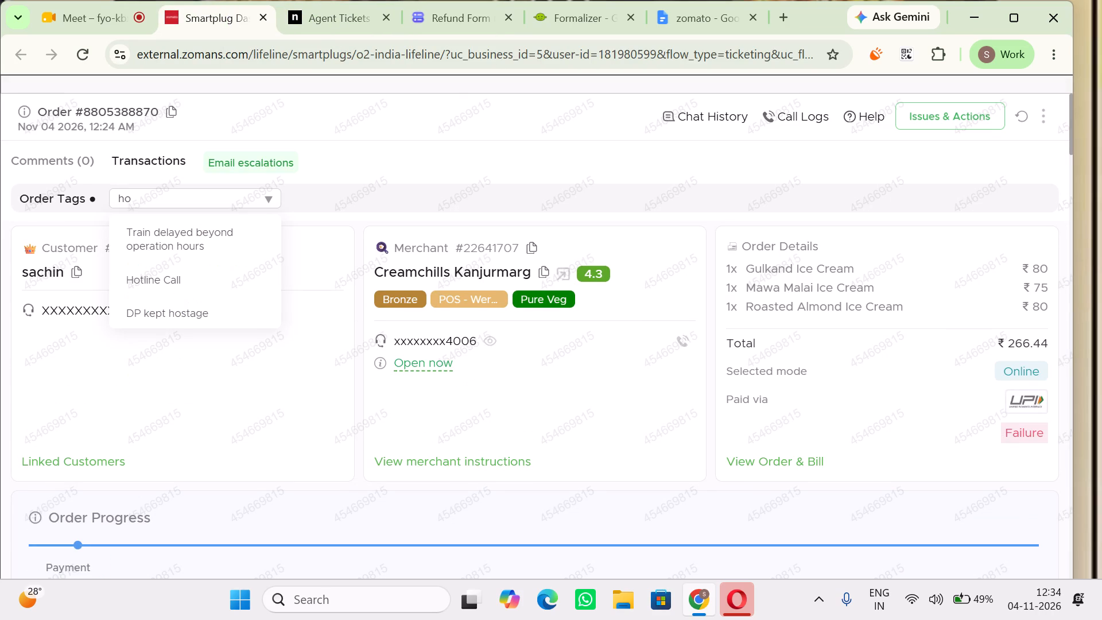
pyautogui.click(206, 286)
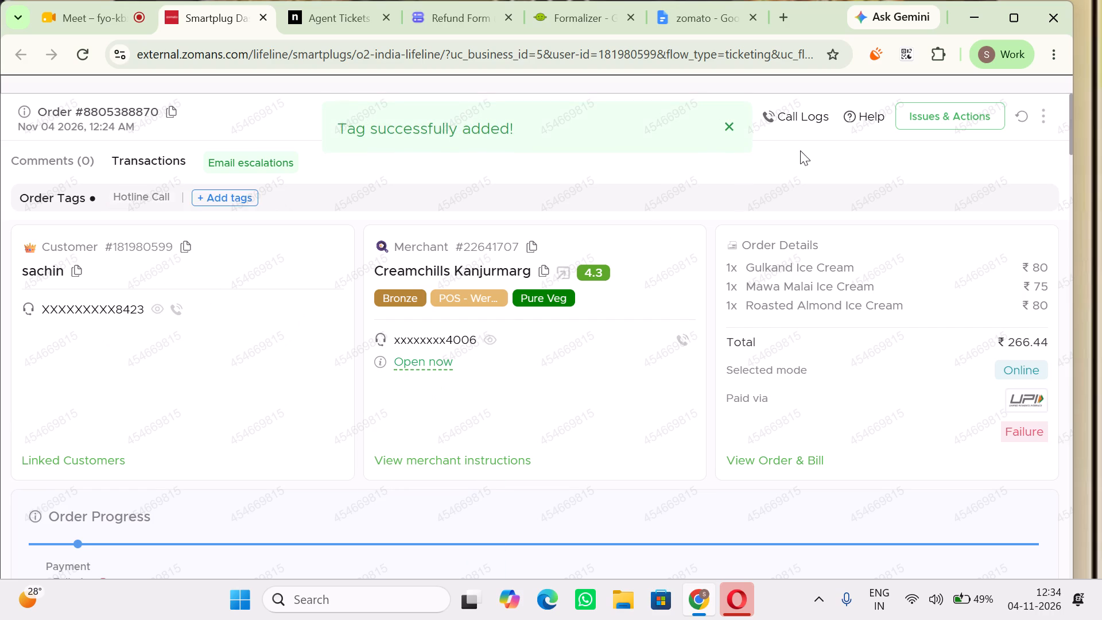
pyautogui.click(754, 156)
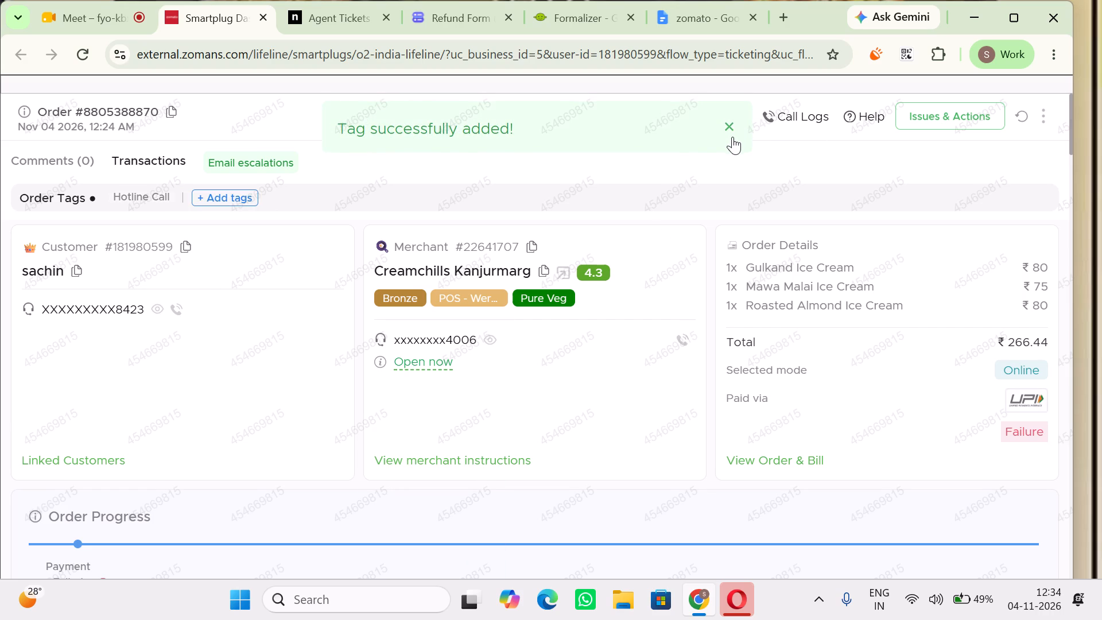
pyautogui.click(732, 137)
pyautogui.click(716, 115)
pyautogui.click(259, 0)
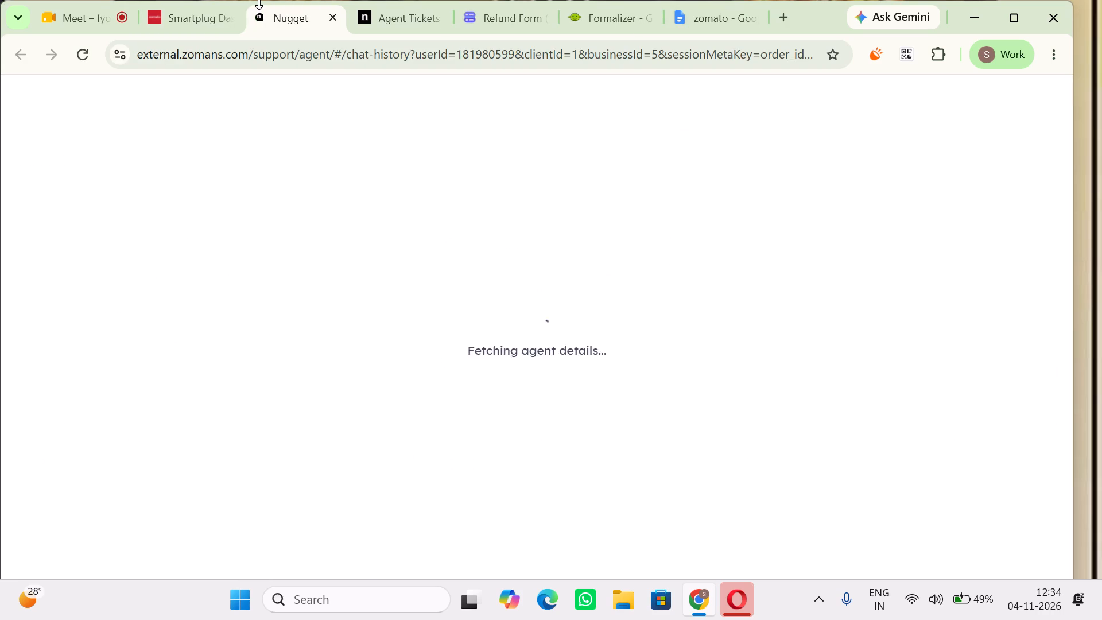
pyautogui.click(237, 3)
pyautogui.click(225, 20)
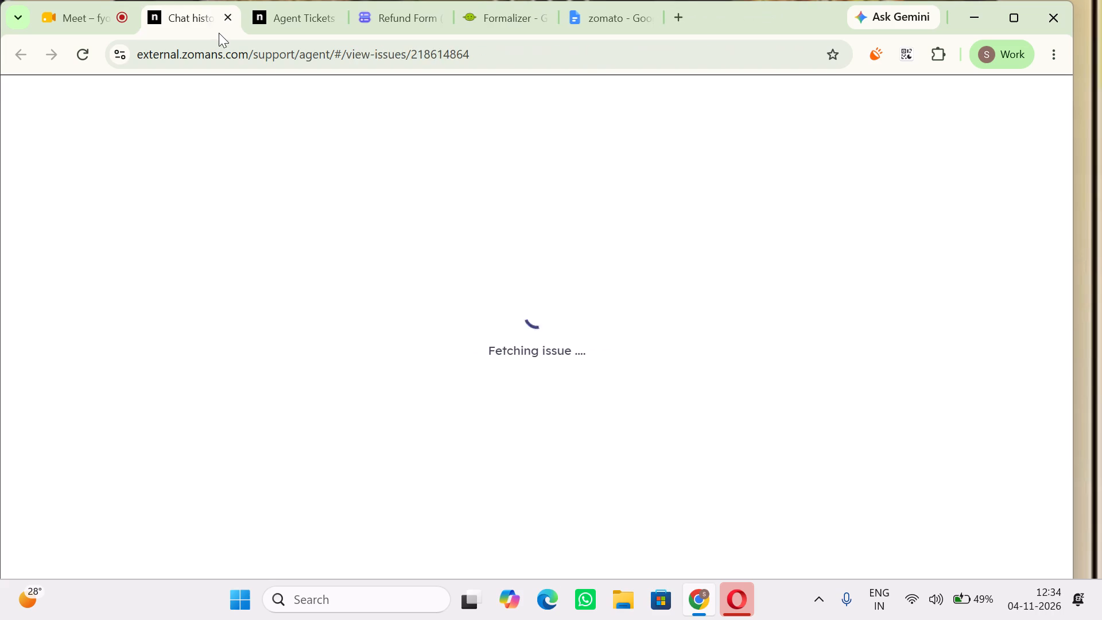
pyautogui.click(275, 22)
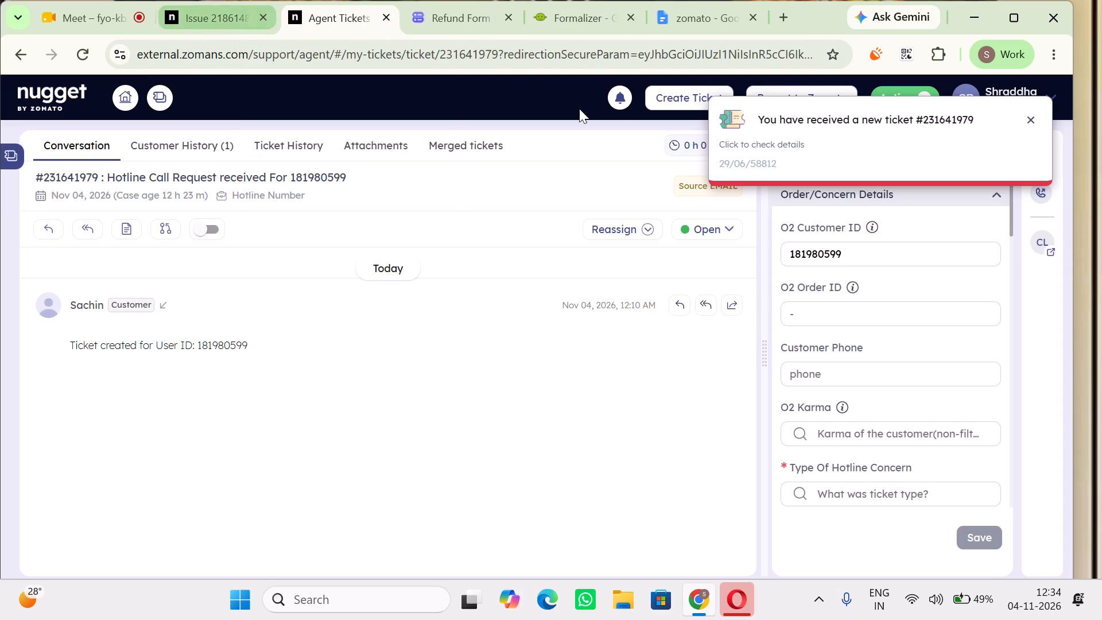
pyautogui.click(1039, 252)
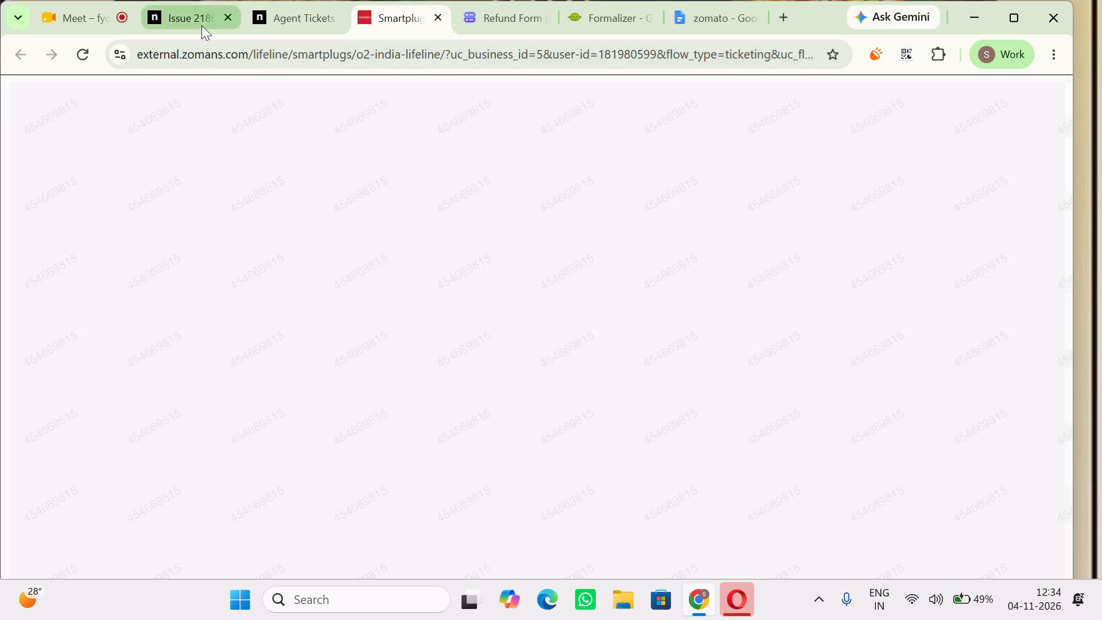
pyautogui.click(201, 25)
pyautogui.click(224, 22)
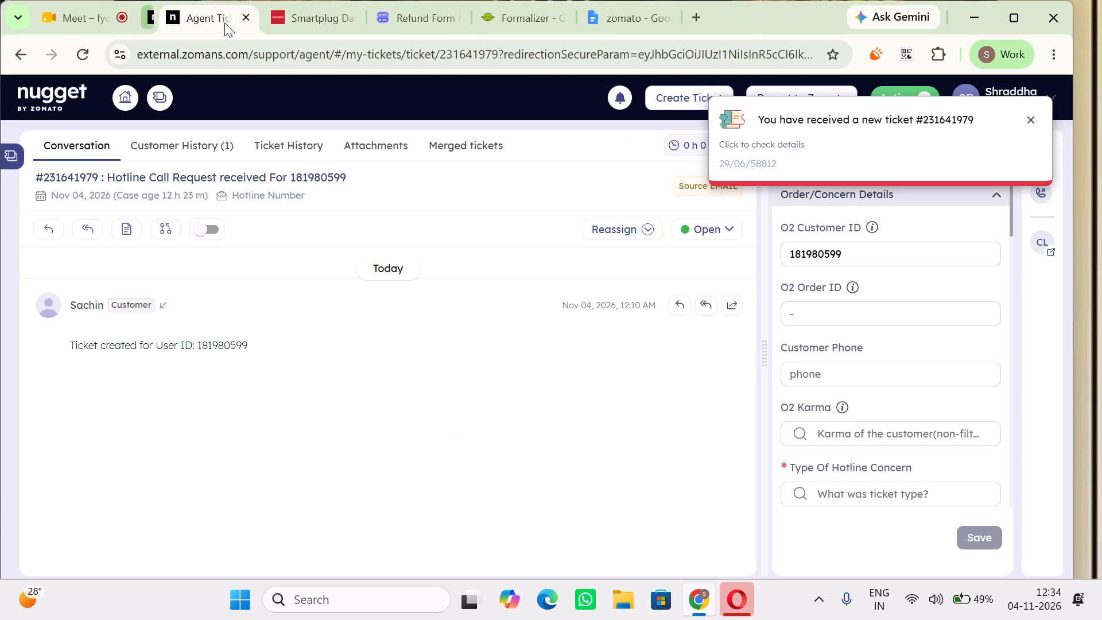
# Open the chat history of the Nov 04, 12:24 AM order from the customer's order dashboard.
pyautogui.click(302, 6)
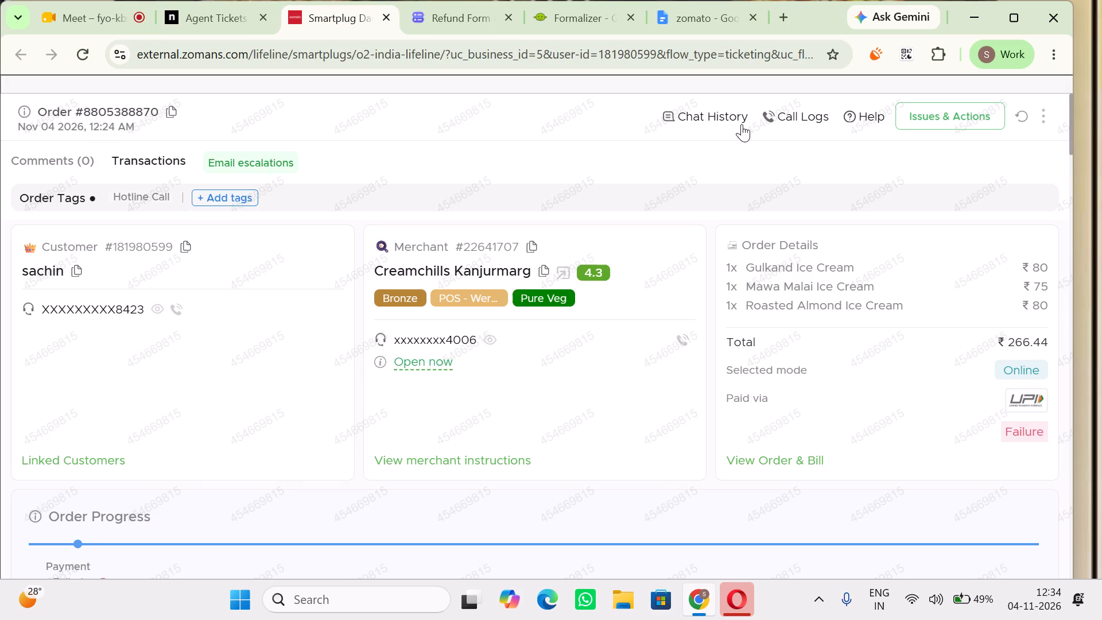
pyautogui.click(705, 122)
pyautogui.moveTo(339, 26); pyautogui.dragTo(328, 27)
pyautogui.click(383, 17)
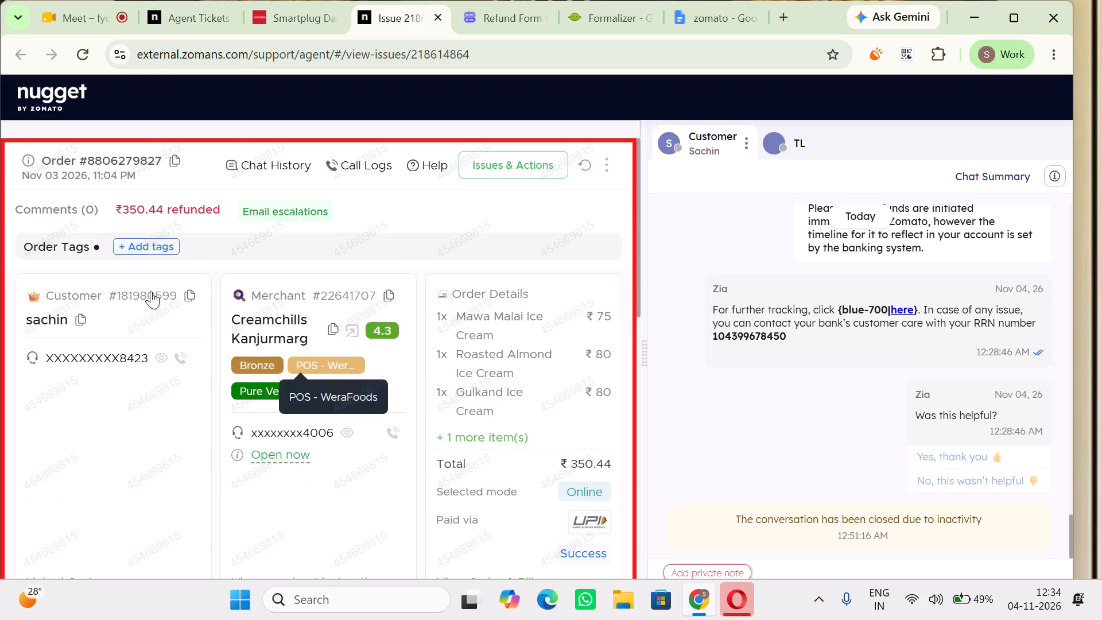
# Add the Hotline Call tag to the refunded Nov 03 2026, 11:04 PM order shown beside the chat.
pyautogui.click(131, 247)
pyautogui.write('ho')
pyautogui.click(173, 342)
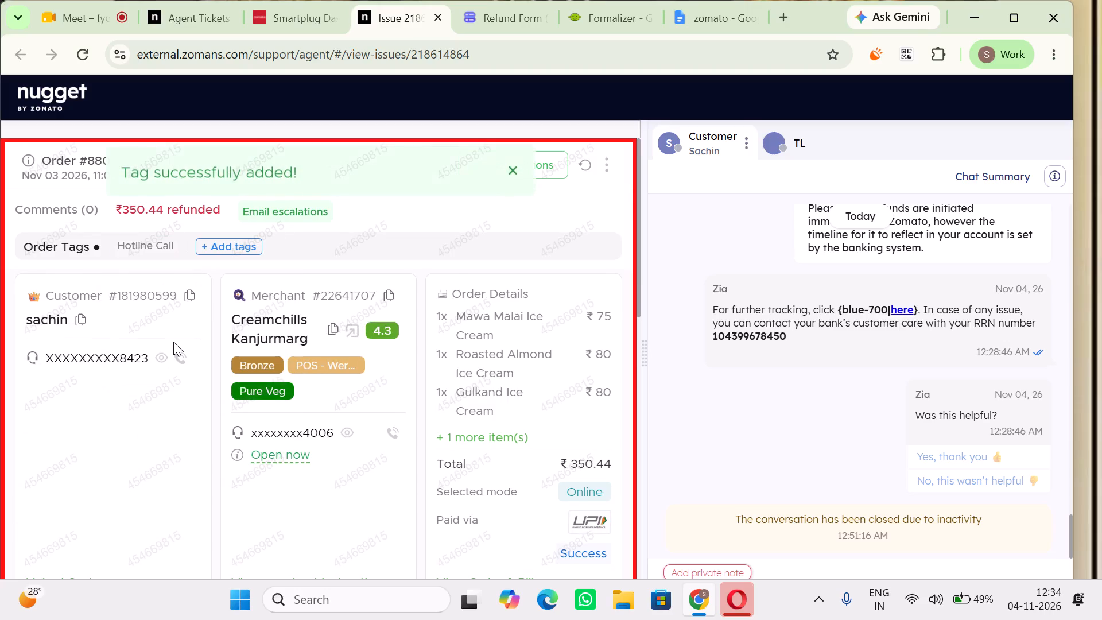
# Start a callback to the customer from the refunded order's customer details.
pyautogui.click(174, 355)
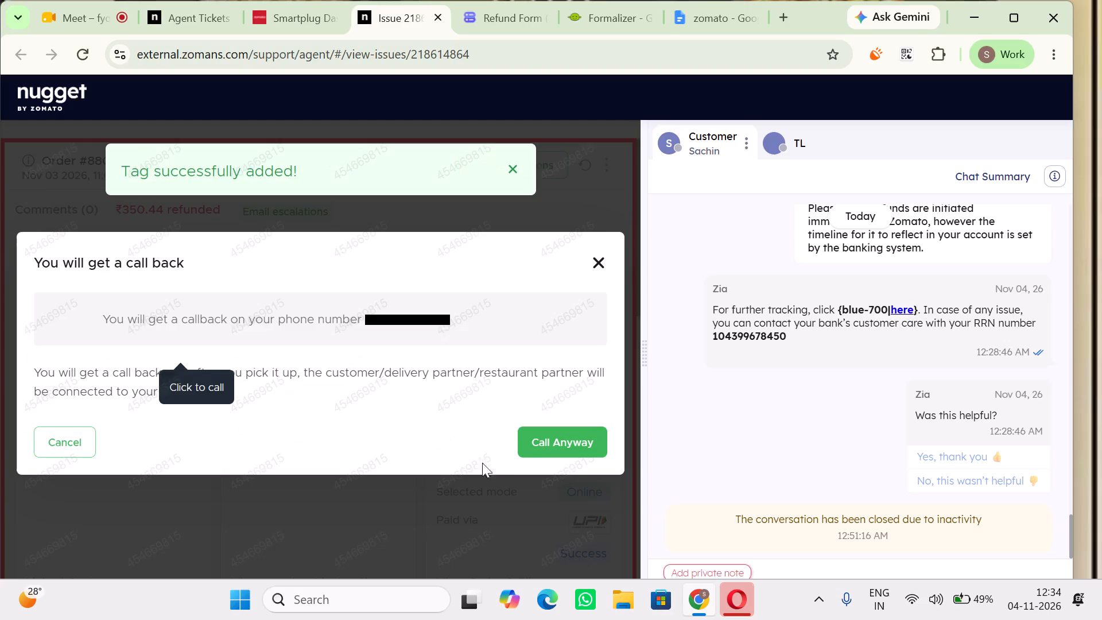
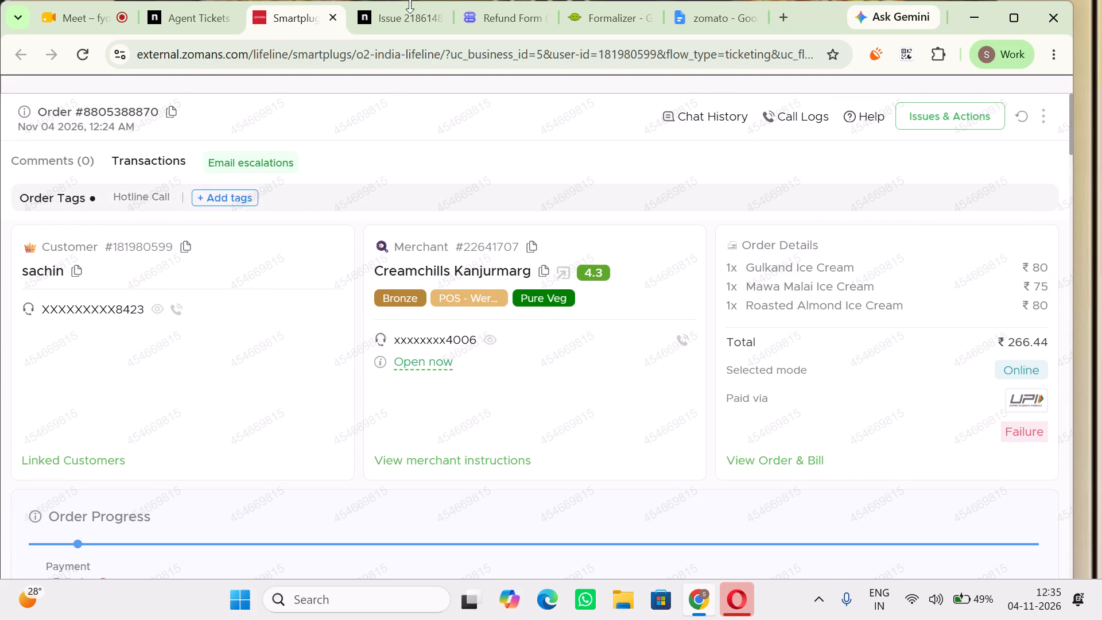
# Return to the issue page of the refunded Nov 03 2026, 11:04 PM order and read the customer's chat about its refund and cancellation.
pyautogui.click(394, 9)
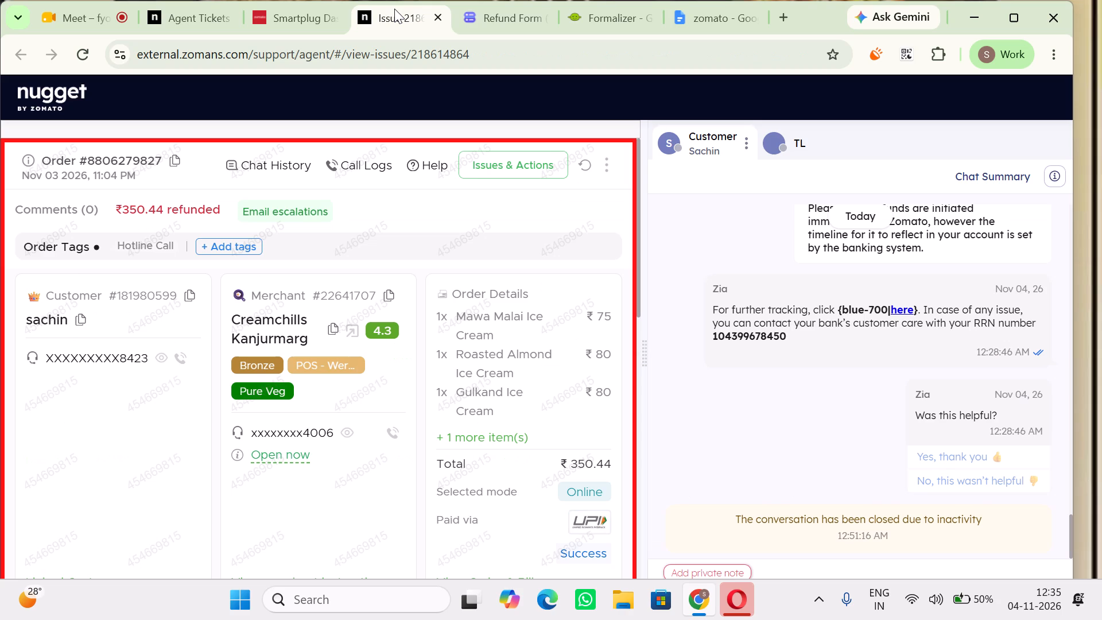
pyautogui.scroll(1, 848, 266)
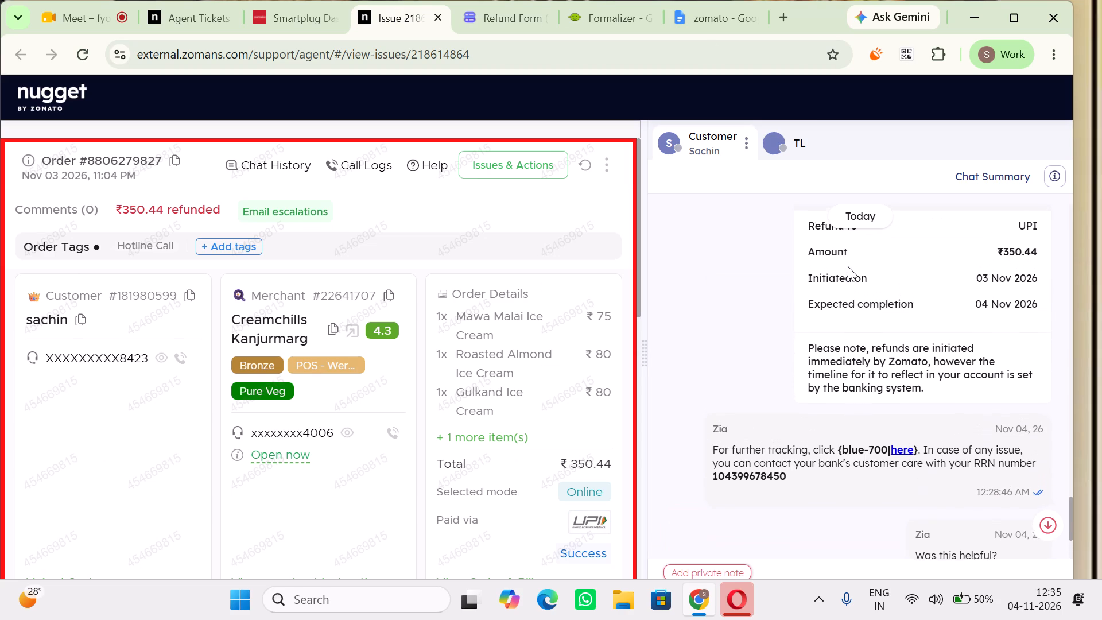
pyautogui.scroll(3, 848, 266)
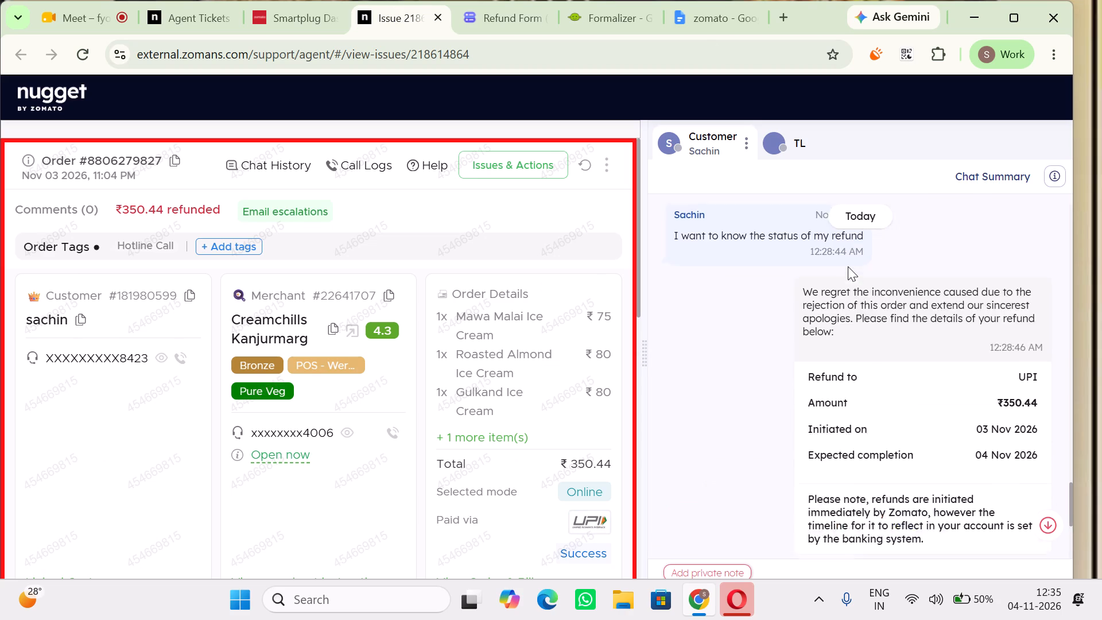
pyautogui.scroll(2, 848, 266)
pyautogui.scroll(-1, 848, 266)
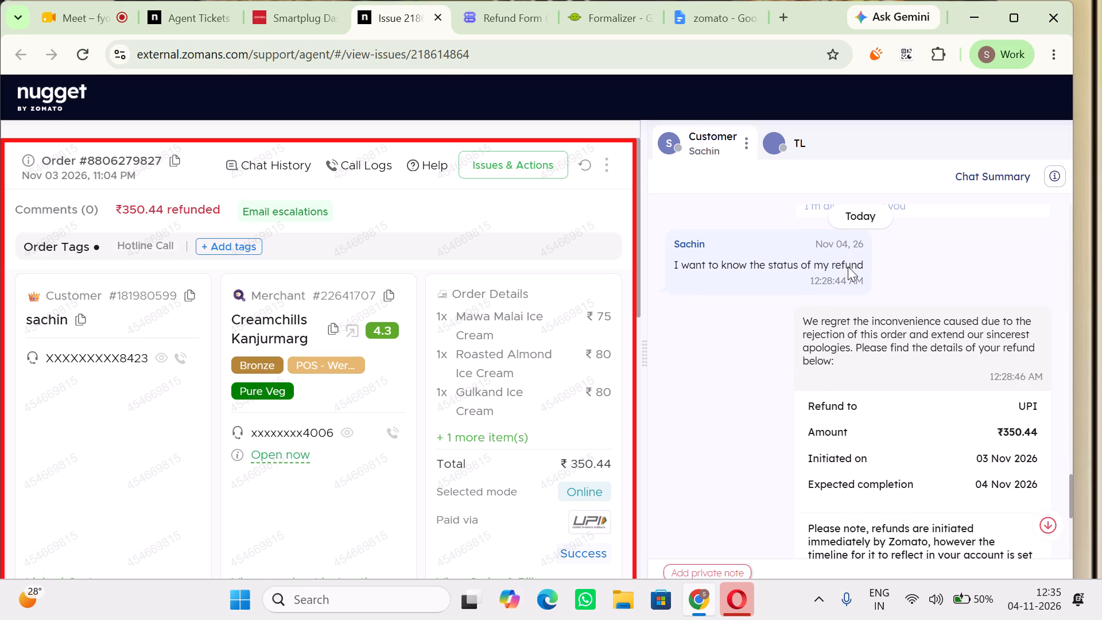
pyautogui.scroll(-1, 848, 266)
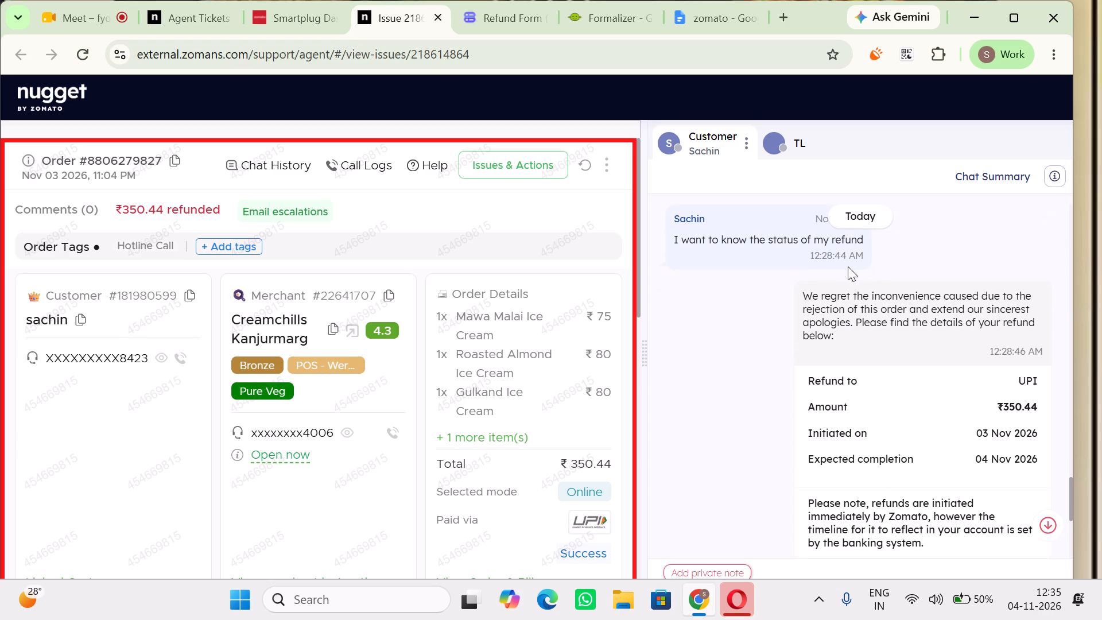
pyautogui.scroll(-1, 848, 266)
pyautogui.scroll(1, 848, 266)
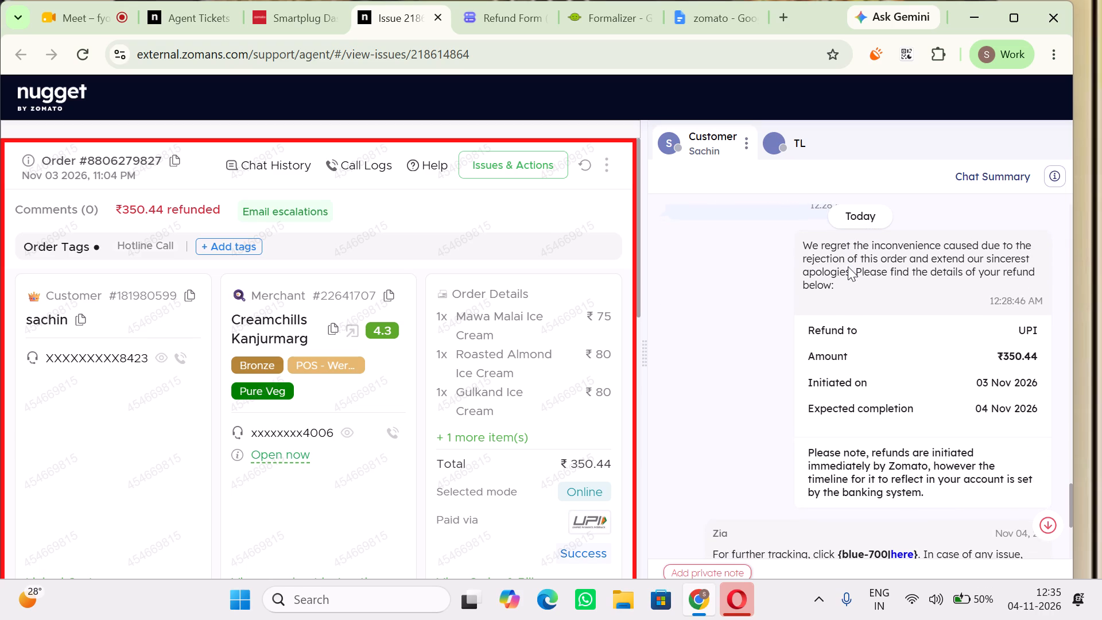
pyautogui.scroll(1, 848, 266)
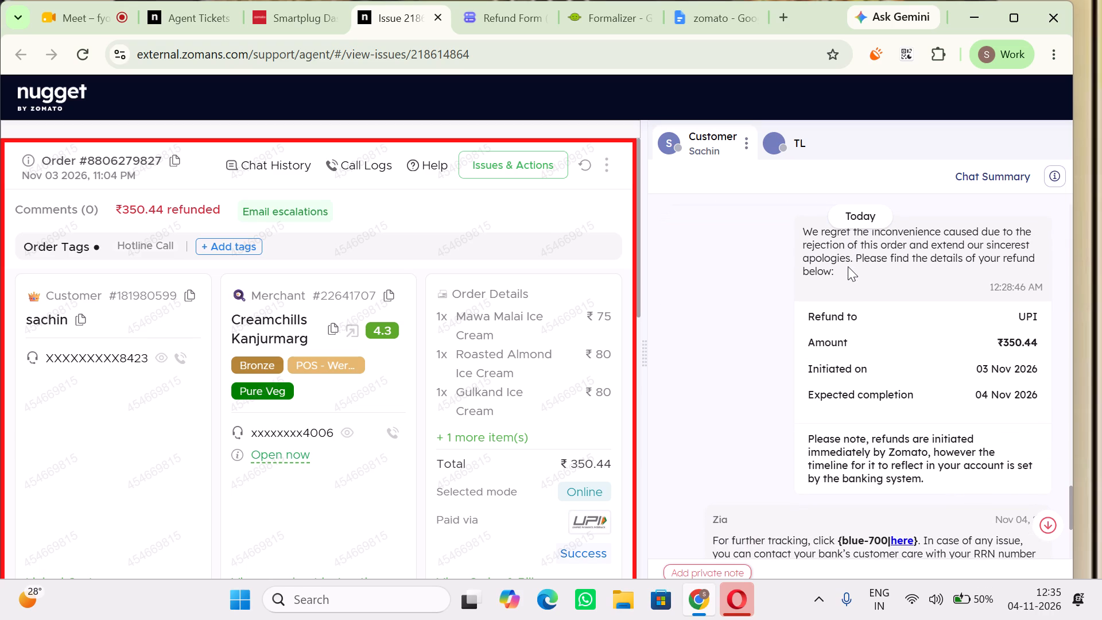
pyautogui.scroll(4, 848, 266)
pyautogui.scroll(-3, 848, 266)
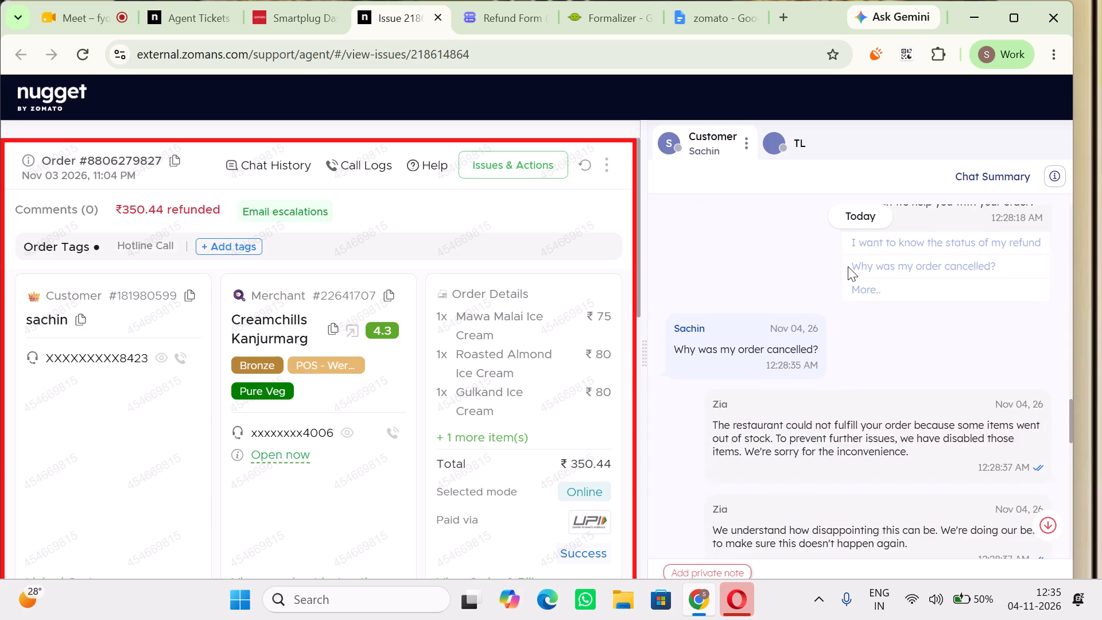
pyautogui.scroll(-6, 848, 266)
# Check the cancellation reason in the refunded order's progress timeline and compare it with the chat messages.
pyautogui.hscroll(1, 490, 503)
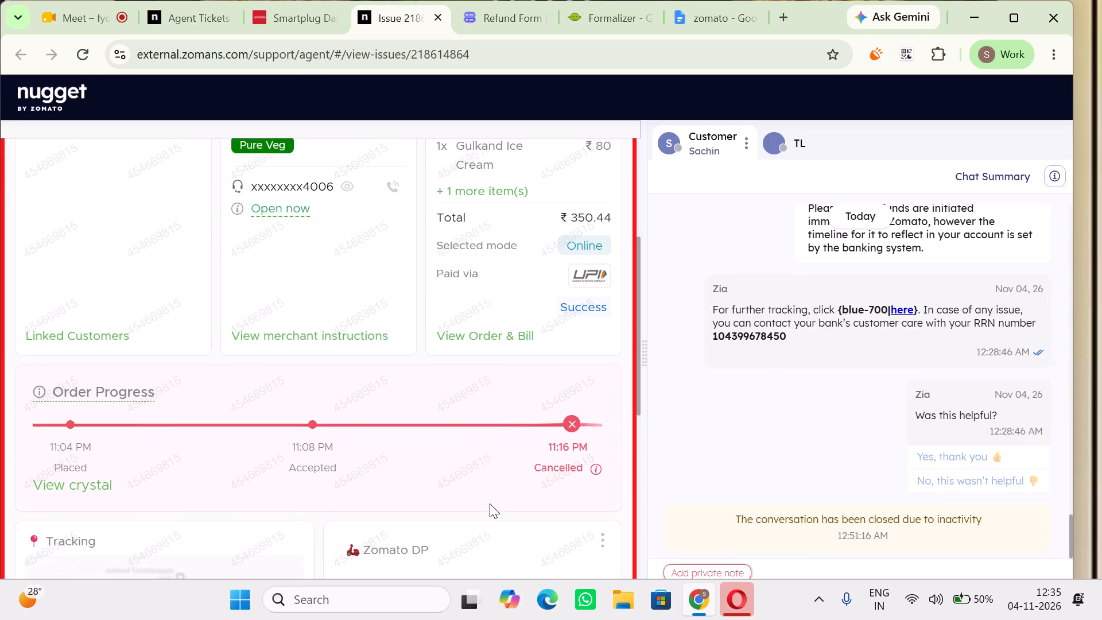
pyautogui.hscroll(1, 490, 503)
pyautogui.scroll(1, 490, 503)
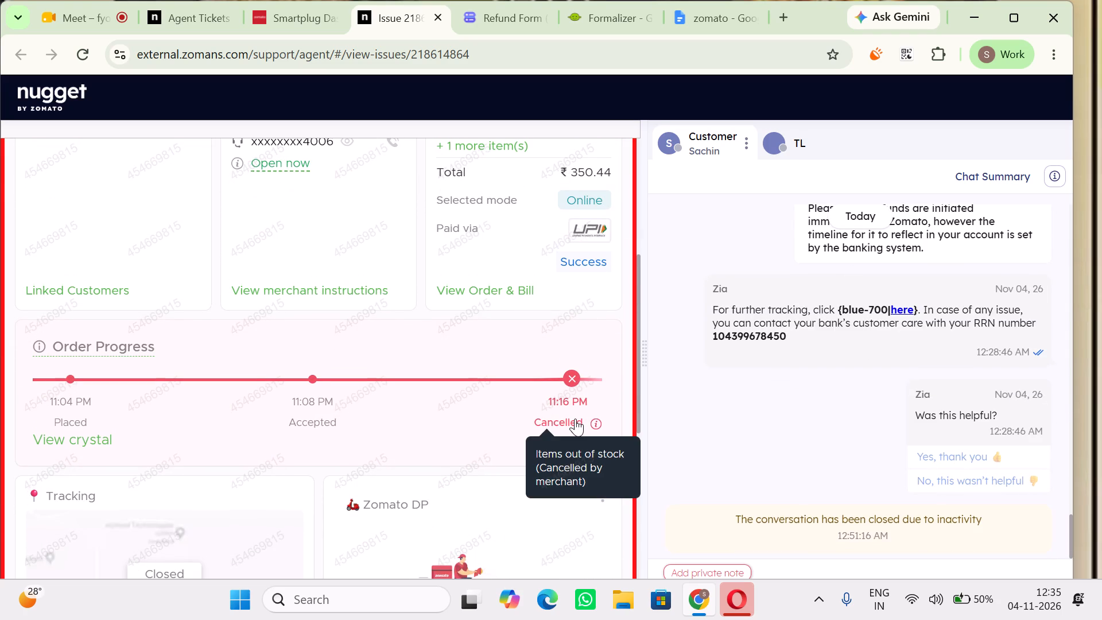
pyautogui.scroll(1, 730, 438)
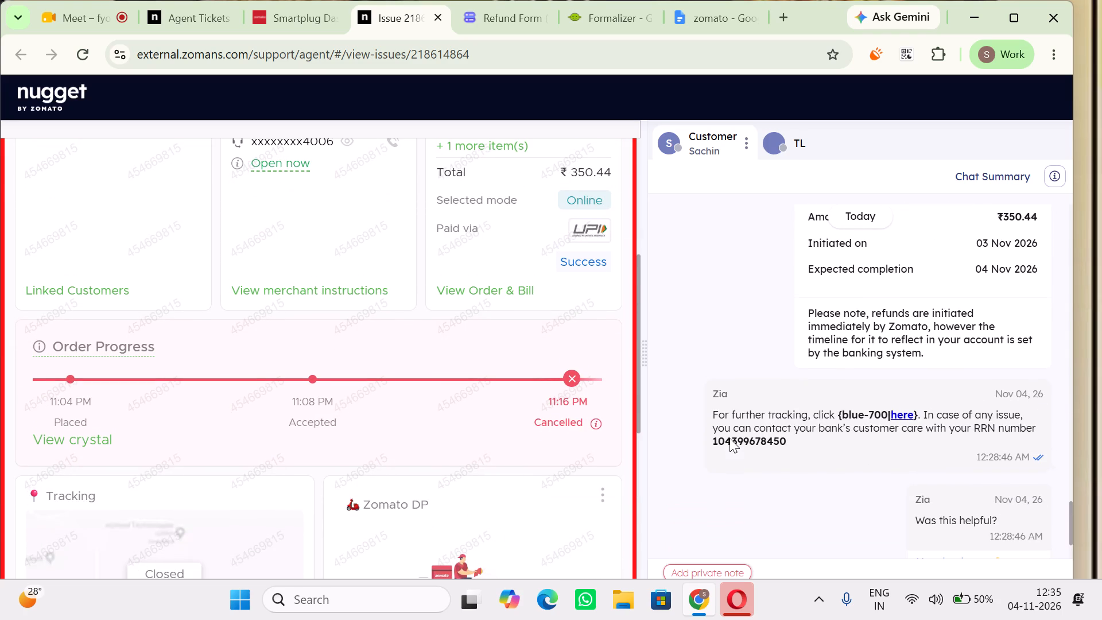
pyautogui.scroll(5, 848, 369)
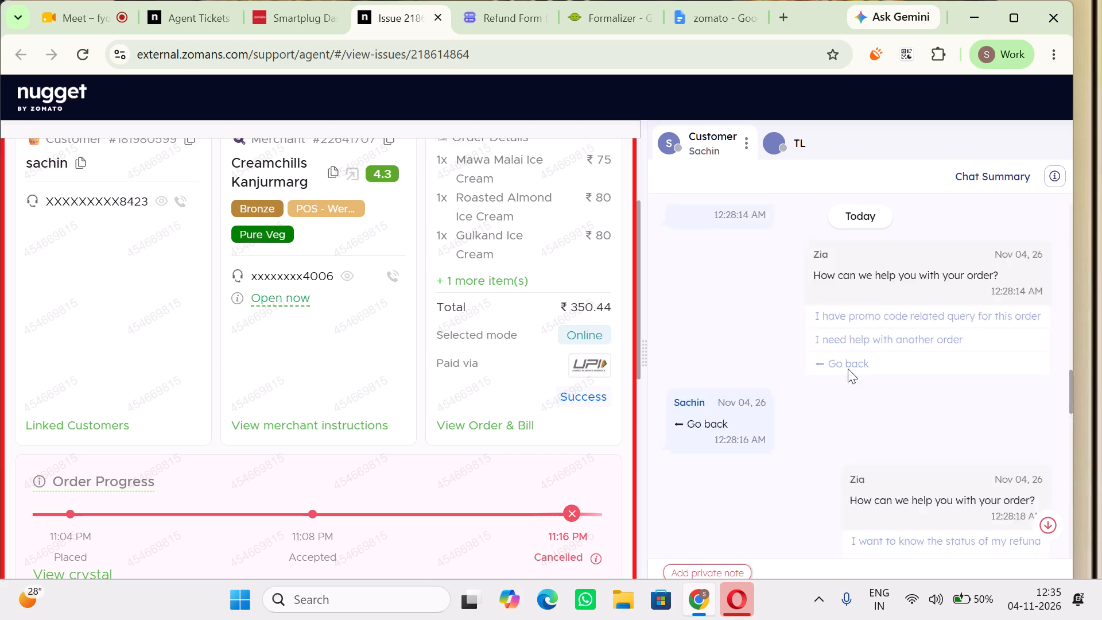
pyautogui.scroll(-7, 848, 369)
pyautogui.scroll(1, 606, 351)
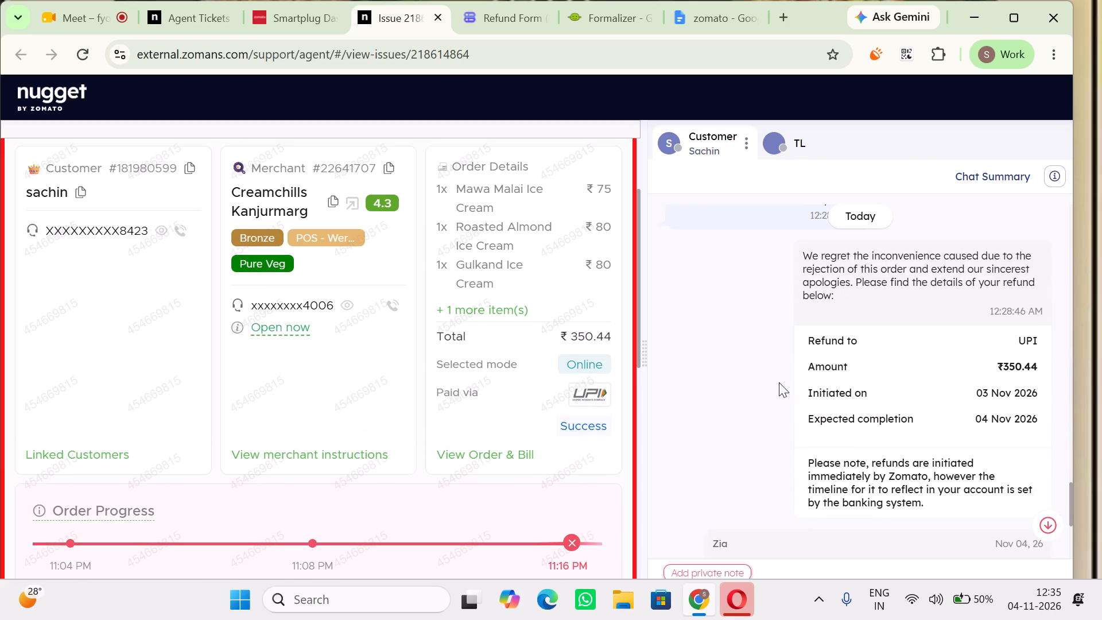
pyautogui.scroll(-4, 788, 387)
pyautogui.scroll(3, 788, 387)
pyautogui.scroll(2, 520, 338)
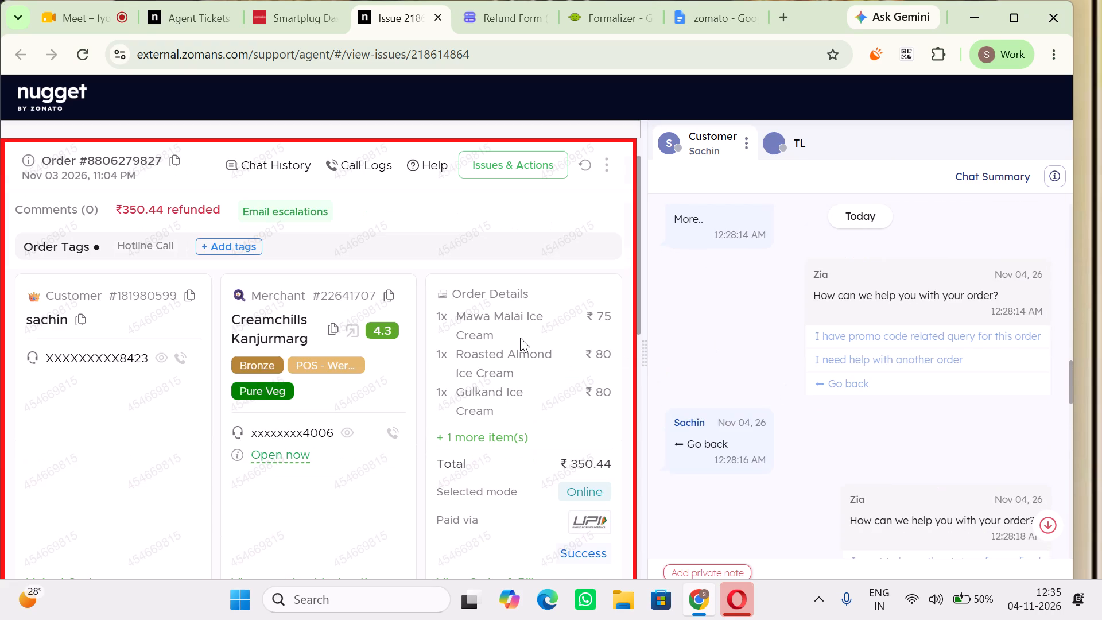
# Open the refunded order's transaction details, request the refund's RRN, review the payment and refund entries, and close the details.
pyautogui.click(193, 208)
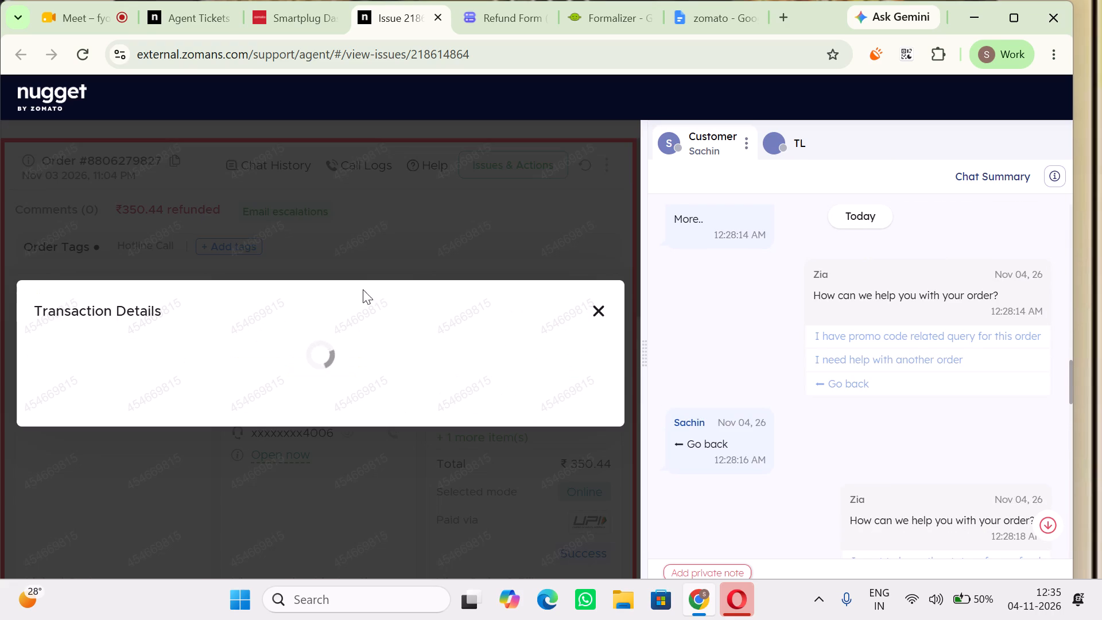
pyautogui.scroll(-2, 536, 417)
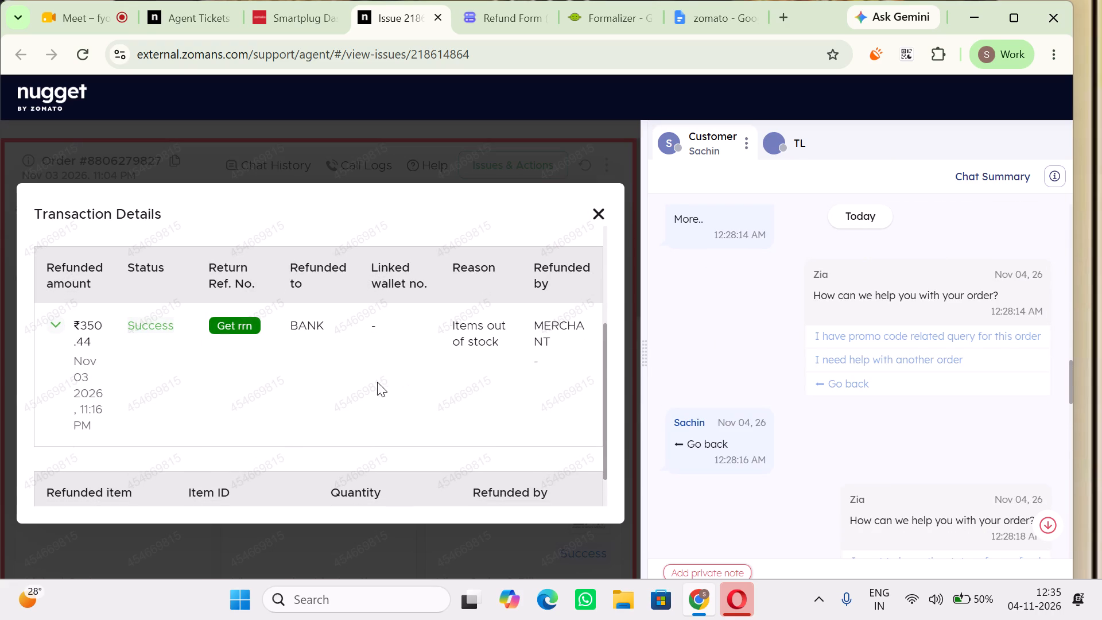
pyautogui.click(243, 329)
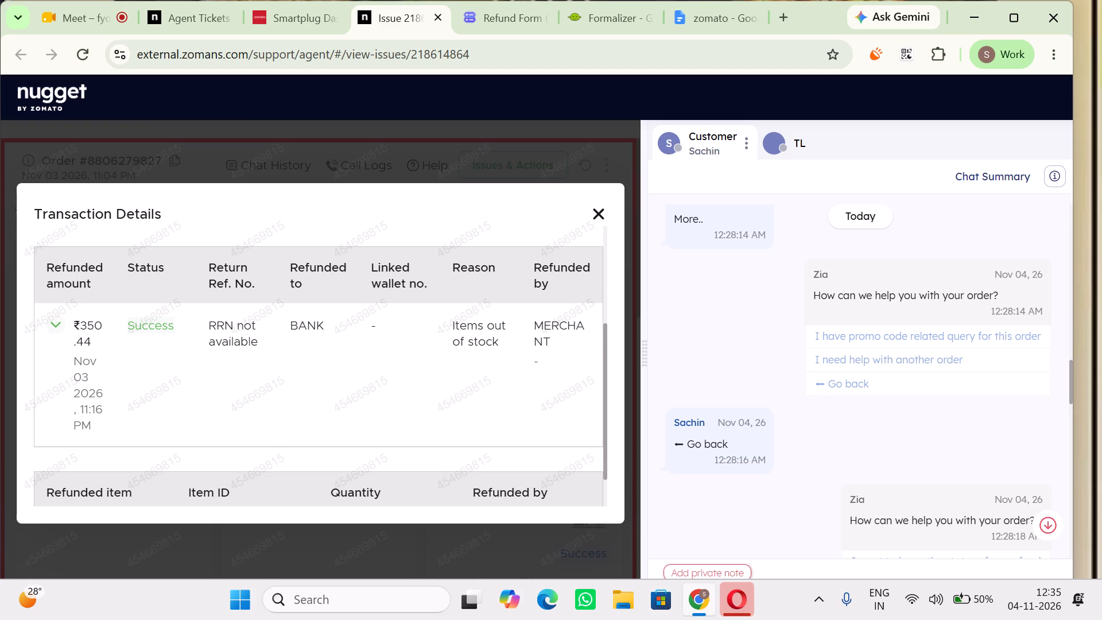
pyautogui.scroll(-3, 282, 366)
pyautogui.scroll(3, 282, 366)
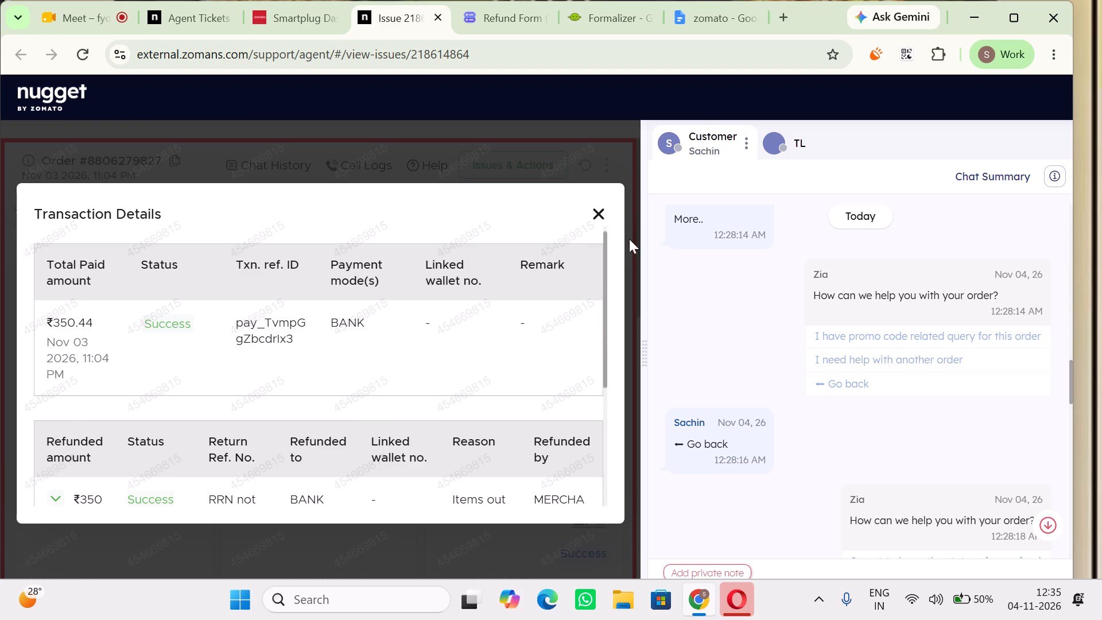
pyautogui.click(602, 216)
# Reread the customer's chat for the cancellation explanation, refund timeline and bank reference information.
pyautogui.scroll(-3, 813, 374)
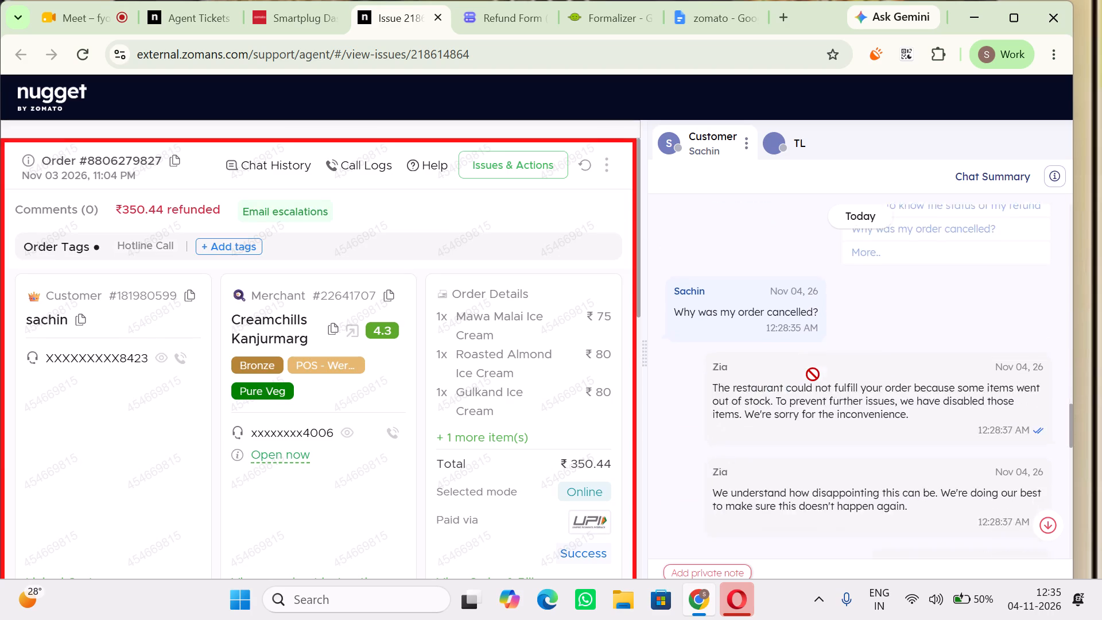
pyautogui.scroll(-2, 813, 374)
pyautogui.scroll(1, 502, 418)
pyautogui.scroll(7, 838, 373)
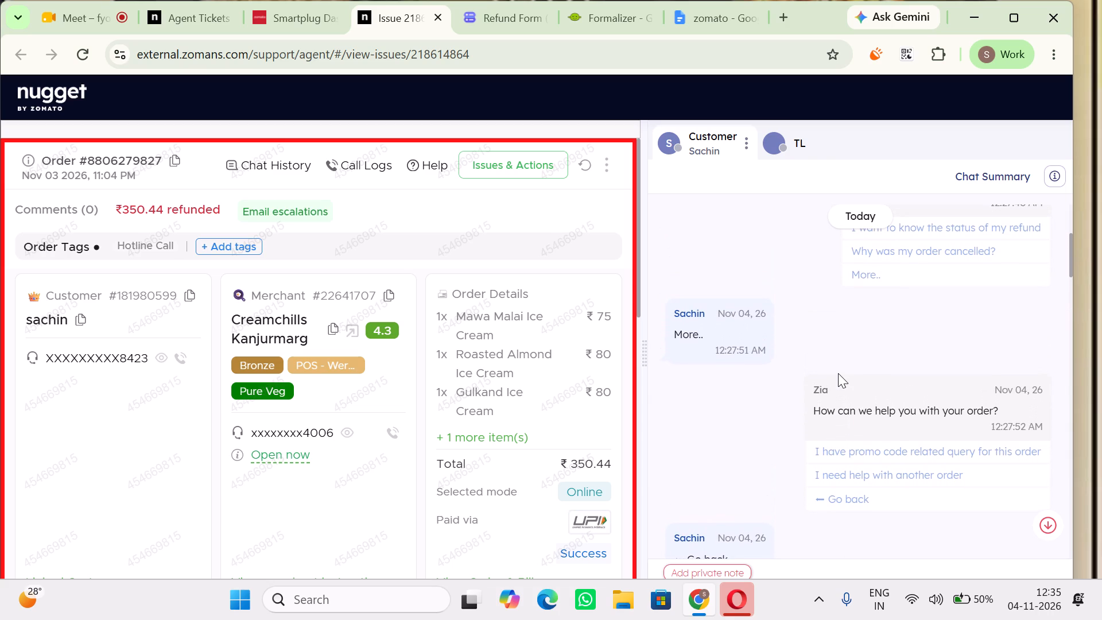
pyautogui.scroll(-9, 838, 373)
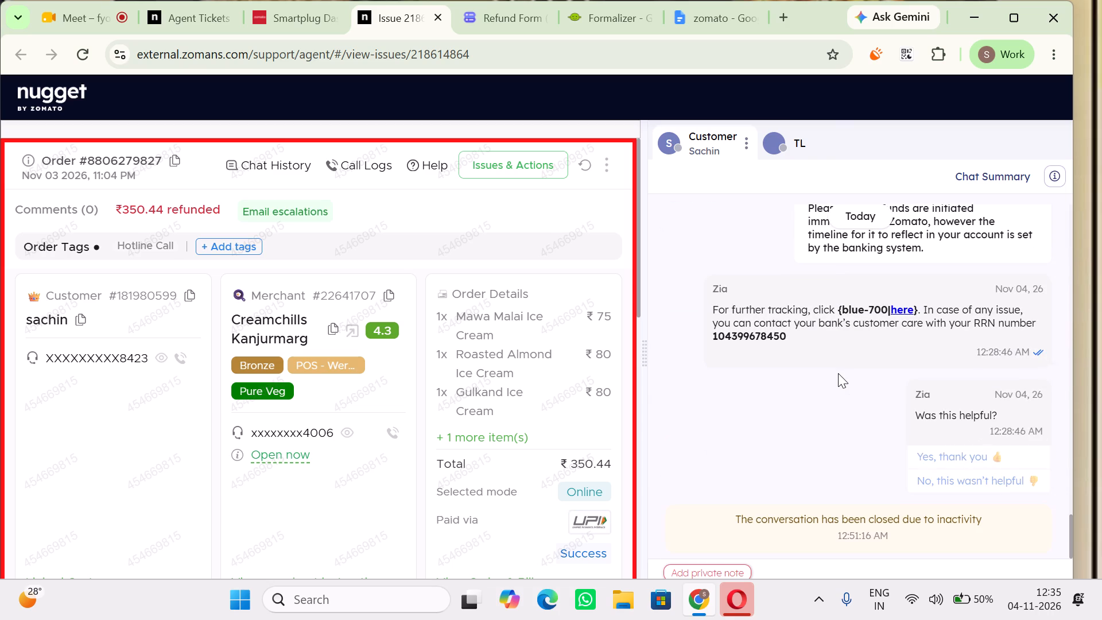
pyautogui.scroll(1, 838, 373)
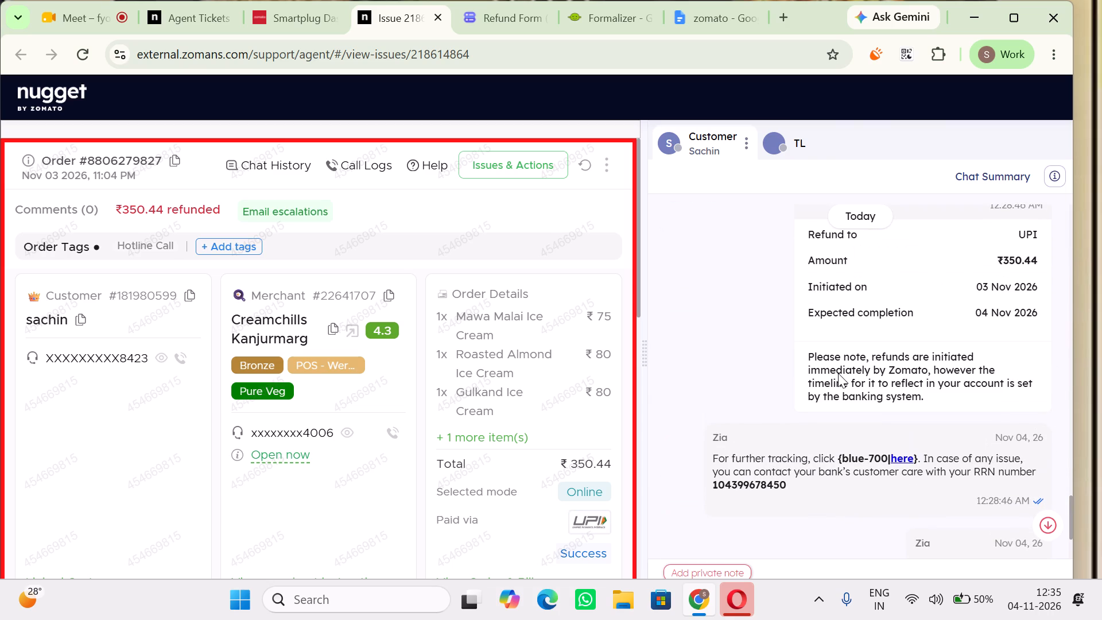
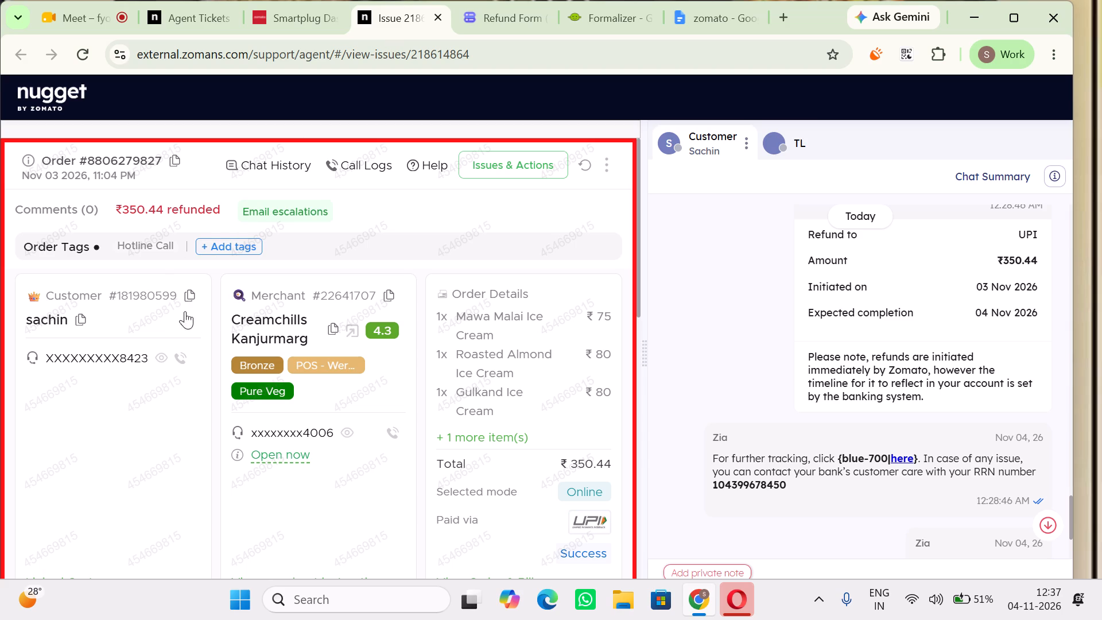
# Copy the refunded Nov 03 2026, 11:04 PM order's ID, close the other order's Smartplug page, and enter the ID as the ticket's O2 Order ID.
pyautogui.moveTo(307, 0); pyautogui.dragTo(305, 15)
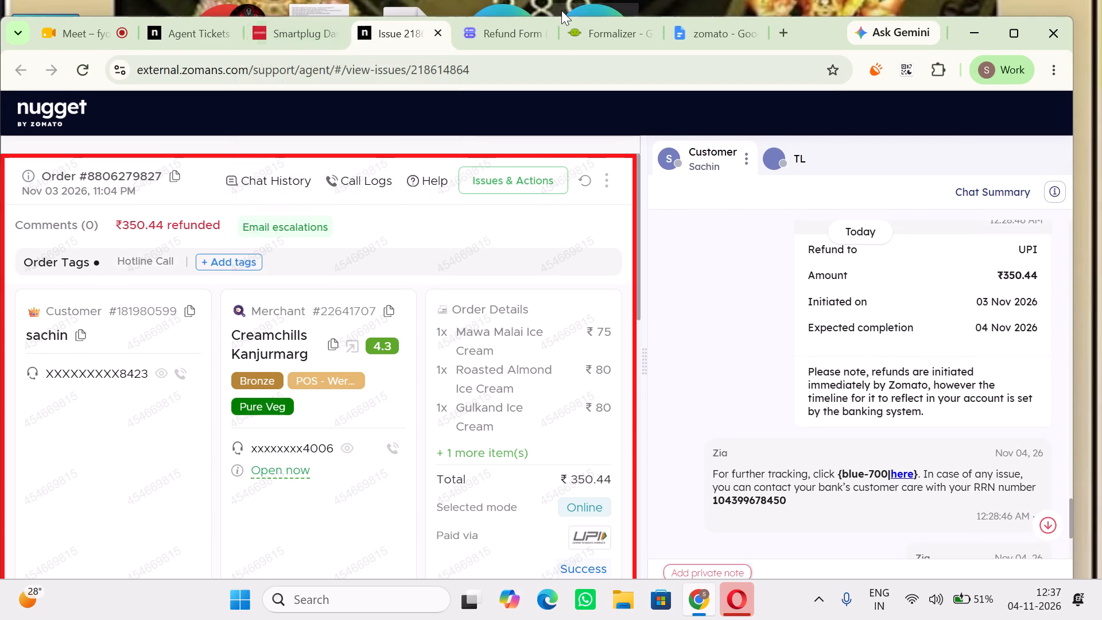
pyautogui.click(1010, 31)
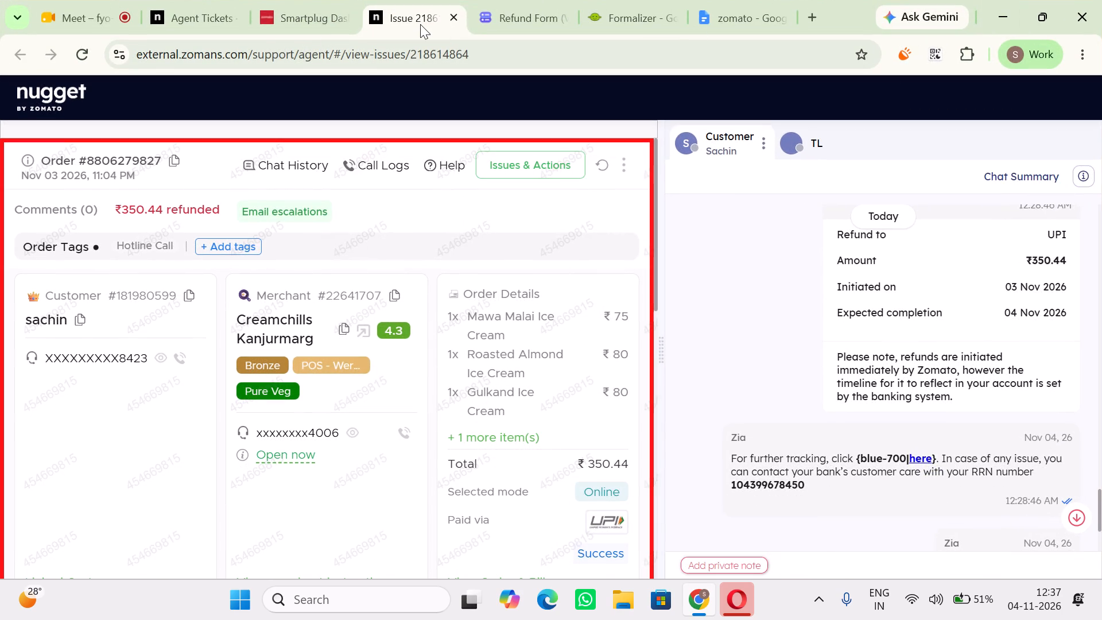
pyautogui.click(274, 30)
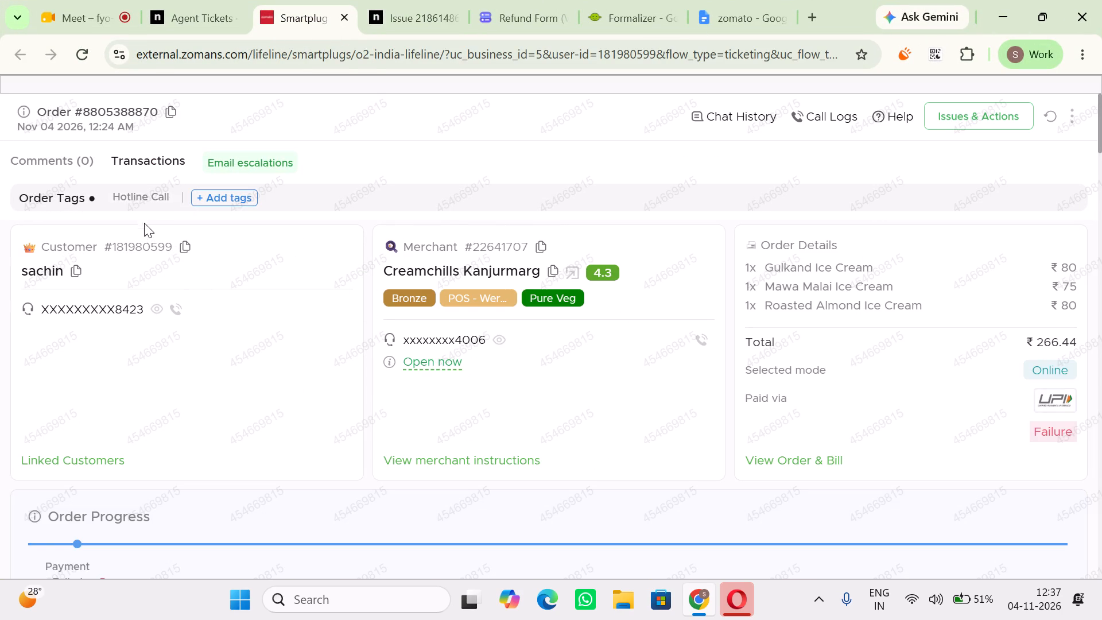
pyautogui.click(406, 13)
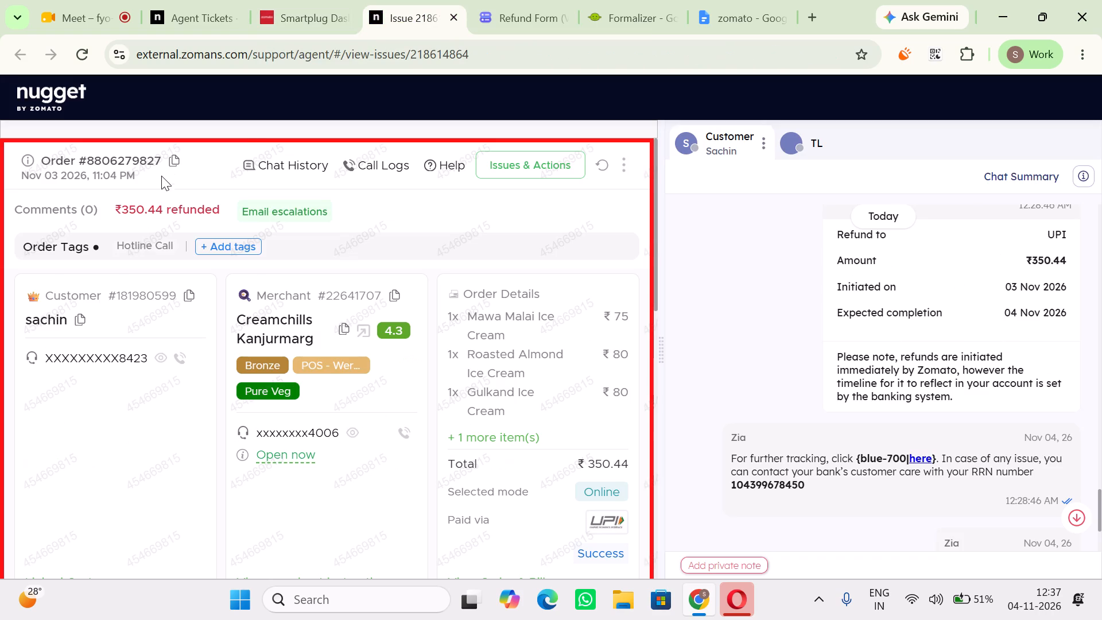
pyautogui.click(170, 165)
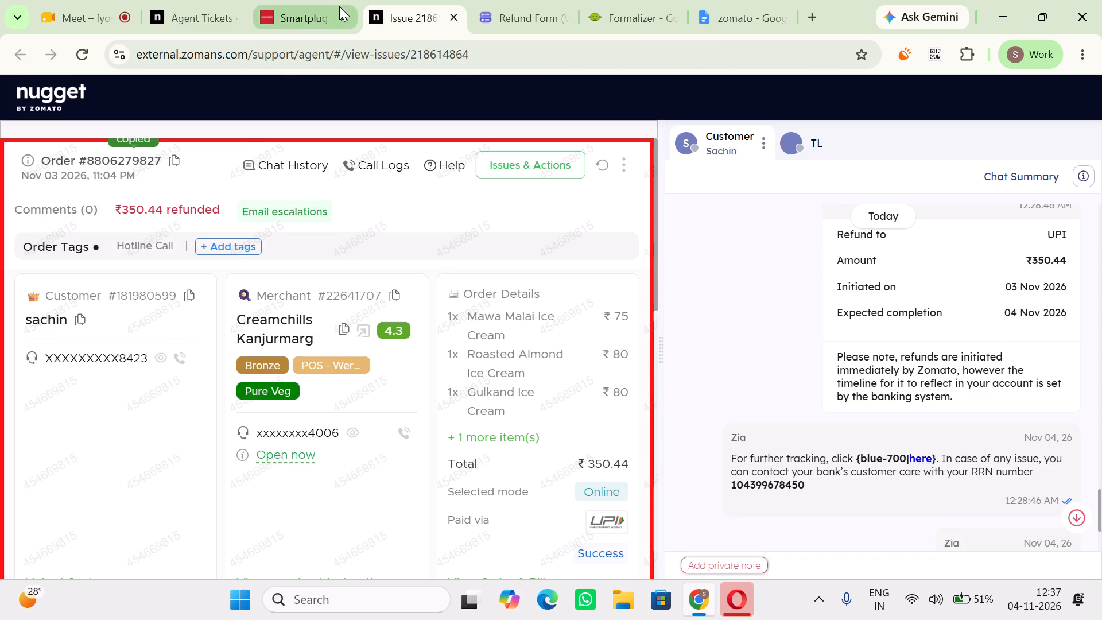
pyautogui.click(341, 15)
pyautogui.click(184, 37)
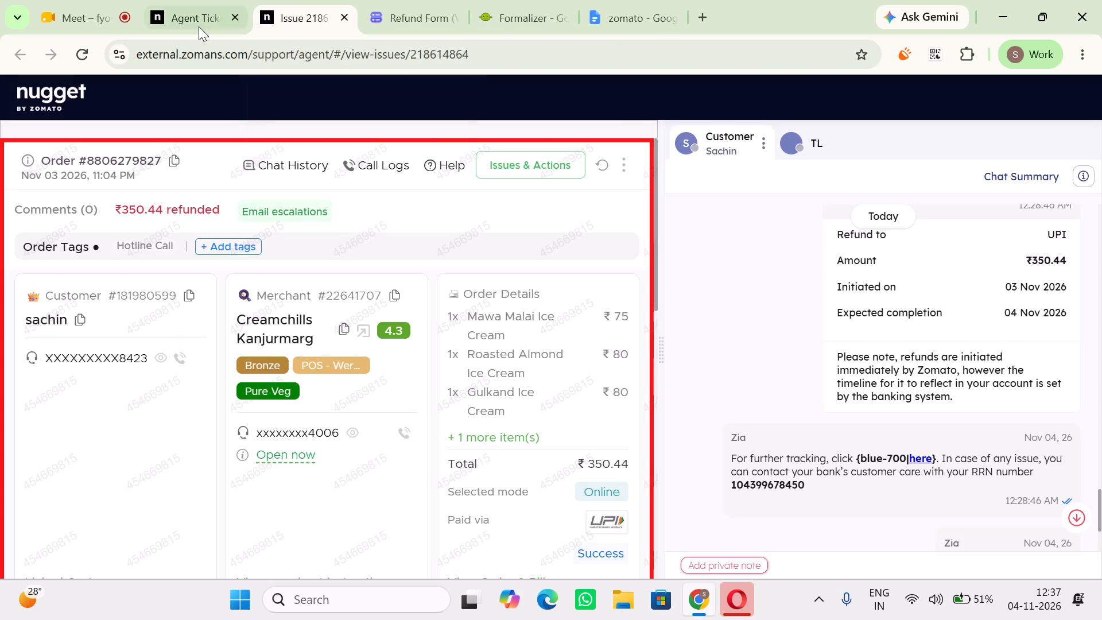
pyautogui.click(199, 26)
pyautogui.moveTo(856, 296); pyautogui.dragTo(857, 306)
pyautogui.click(857, 306)
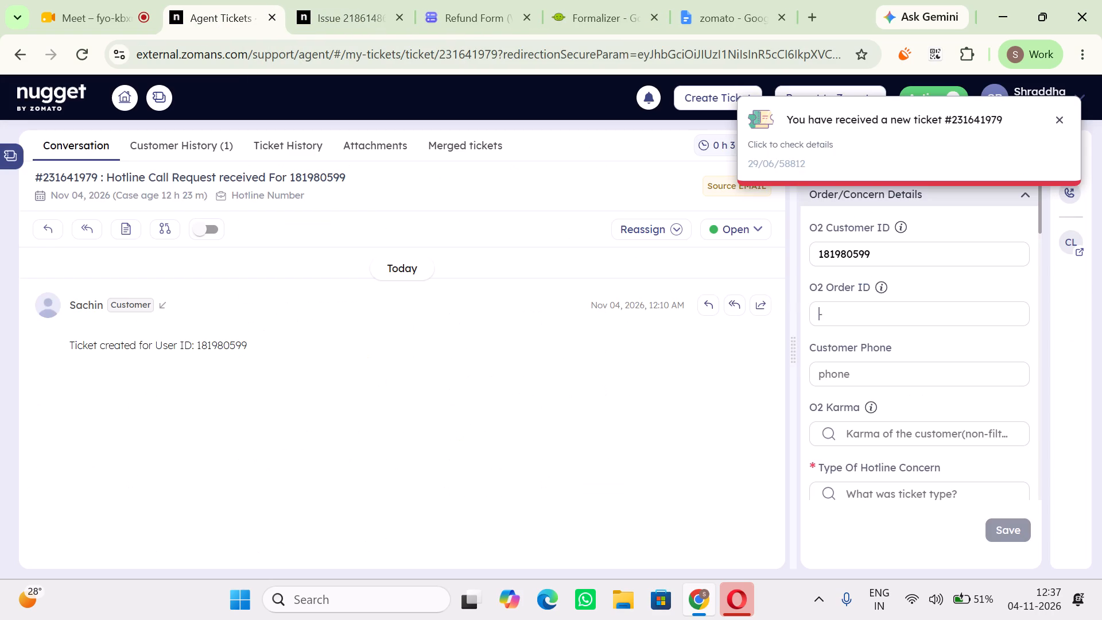
pyautogui.hotkey('ctrl', 'v')
# Check the customer's tier in the Customer Overview on the issue page and set the ticket's O2 Karma to Bronze.
pyautogui.scroll(-1, 888, 344)
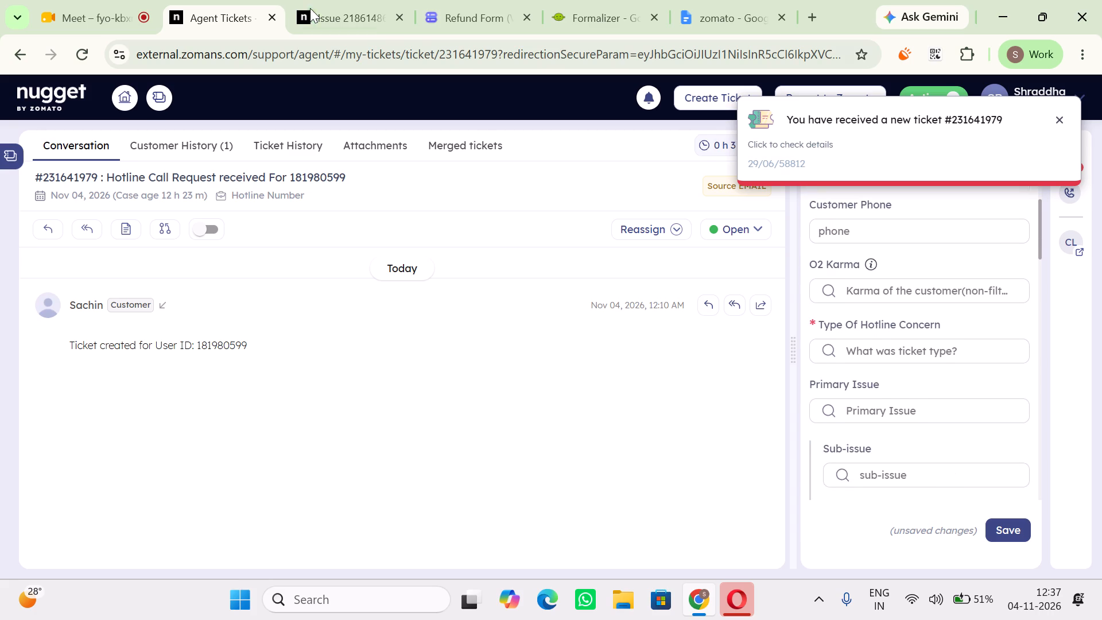
pyautogui.click(310, 8)
pyautogui.click(49, 321)
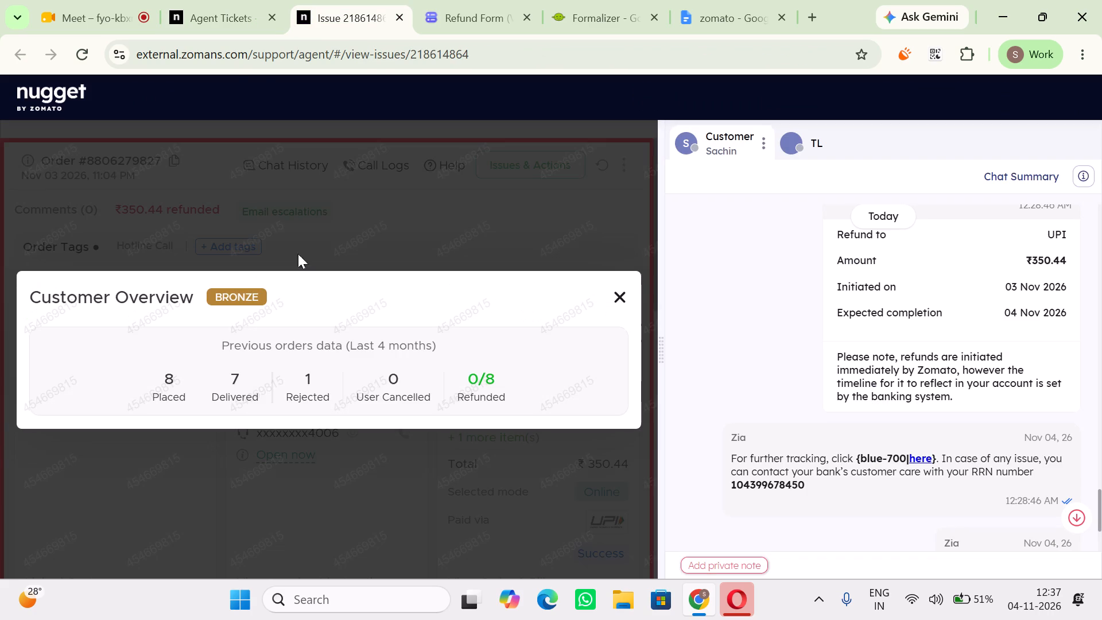
pyautogui.click(224, 24)
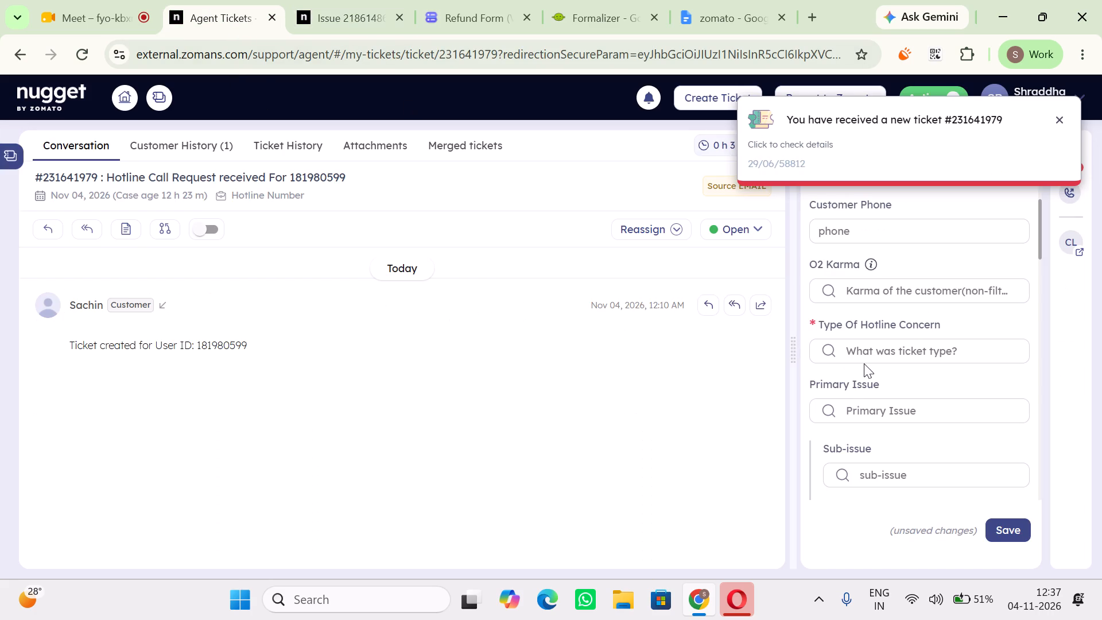
pyautogui.scroll(1, 874, 320)
pyautogui.click(913, 367)
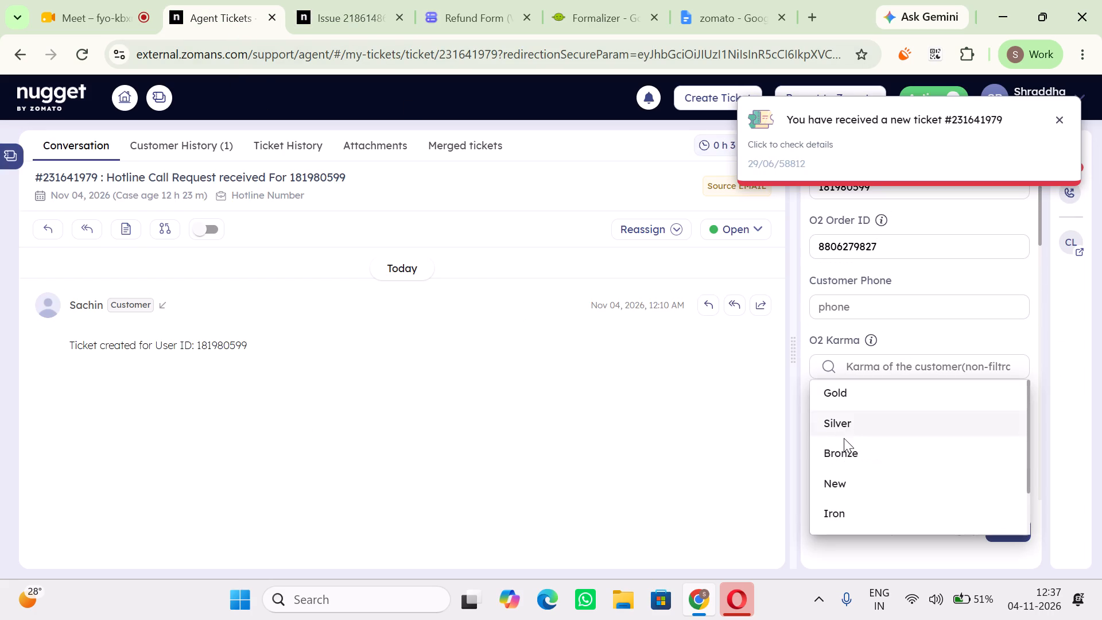
pyautogui.click(839, 454)
# Set the ticket's Type Of Hotline Concern to Mx Concern.
pyautogui.scroll(-1, 839, 454)
pyautogui.click(929, 353)
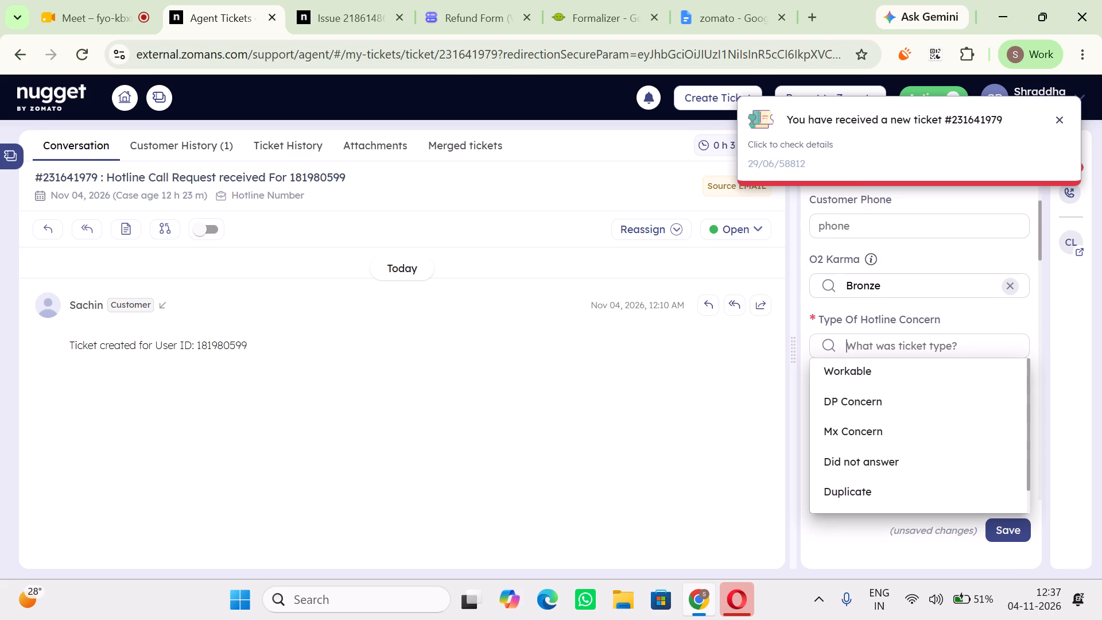
pyautogui.scroll(-1, 920, 391)
pyautogui.scroll(-2, 887, 429)
pyautogui.scroll(2, 887, 429)
pyautogui.click(871, 427)
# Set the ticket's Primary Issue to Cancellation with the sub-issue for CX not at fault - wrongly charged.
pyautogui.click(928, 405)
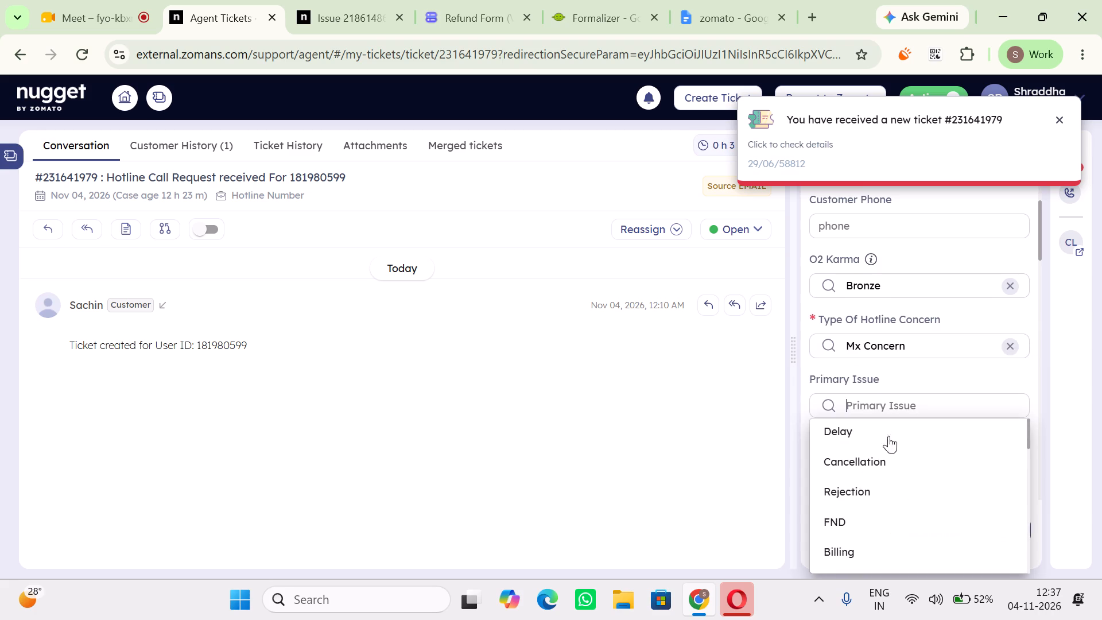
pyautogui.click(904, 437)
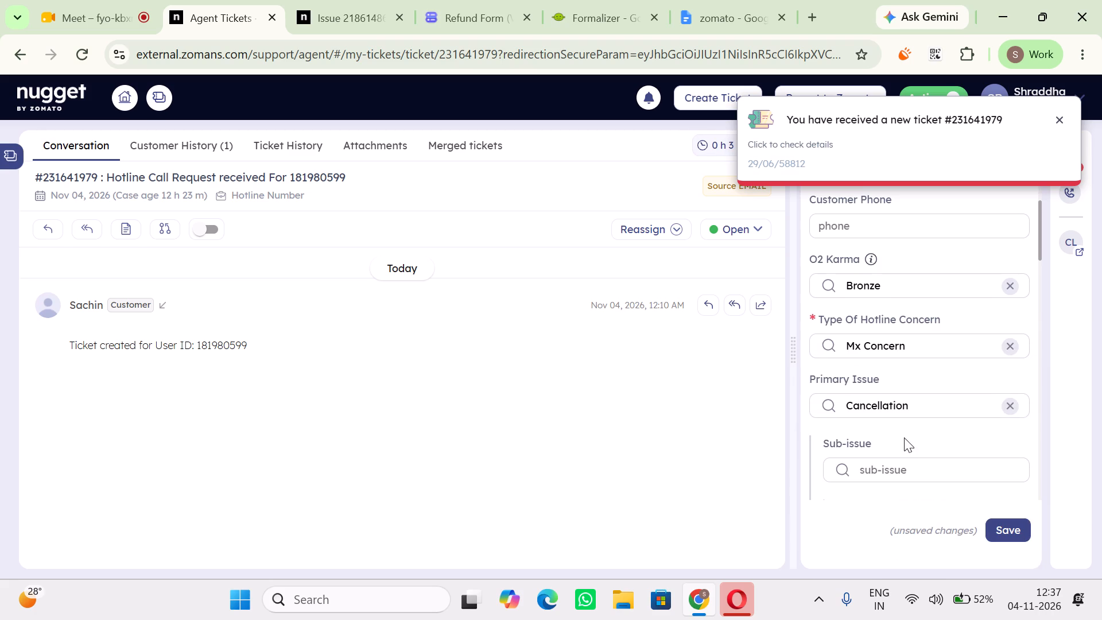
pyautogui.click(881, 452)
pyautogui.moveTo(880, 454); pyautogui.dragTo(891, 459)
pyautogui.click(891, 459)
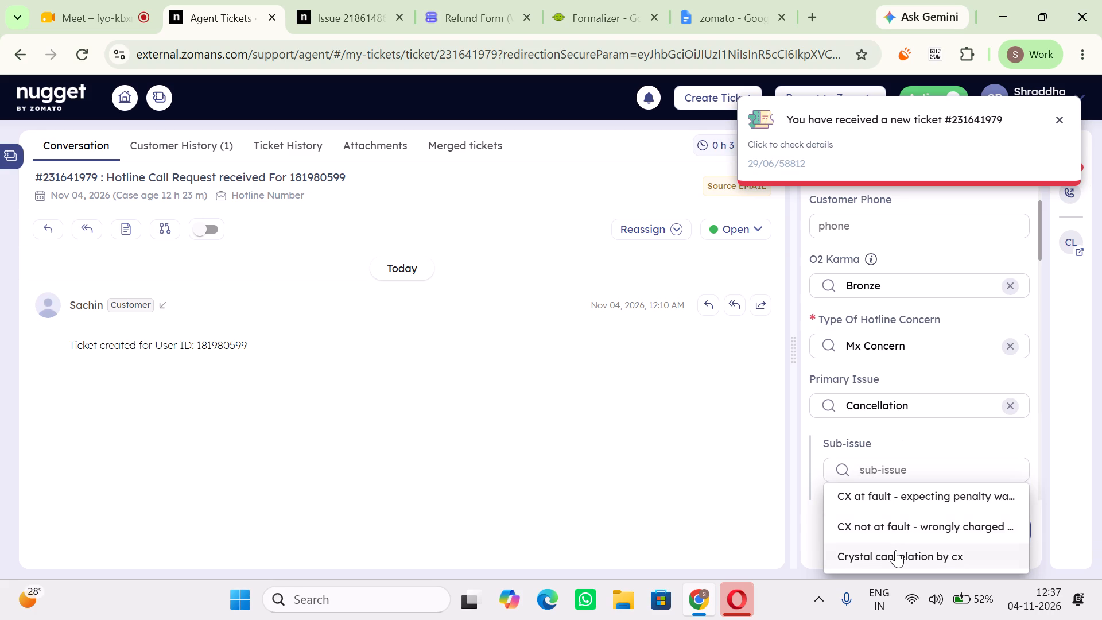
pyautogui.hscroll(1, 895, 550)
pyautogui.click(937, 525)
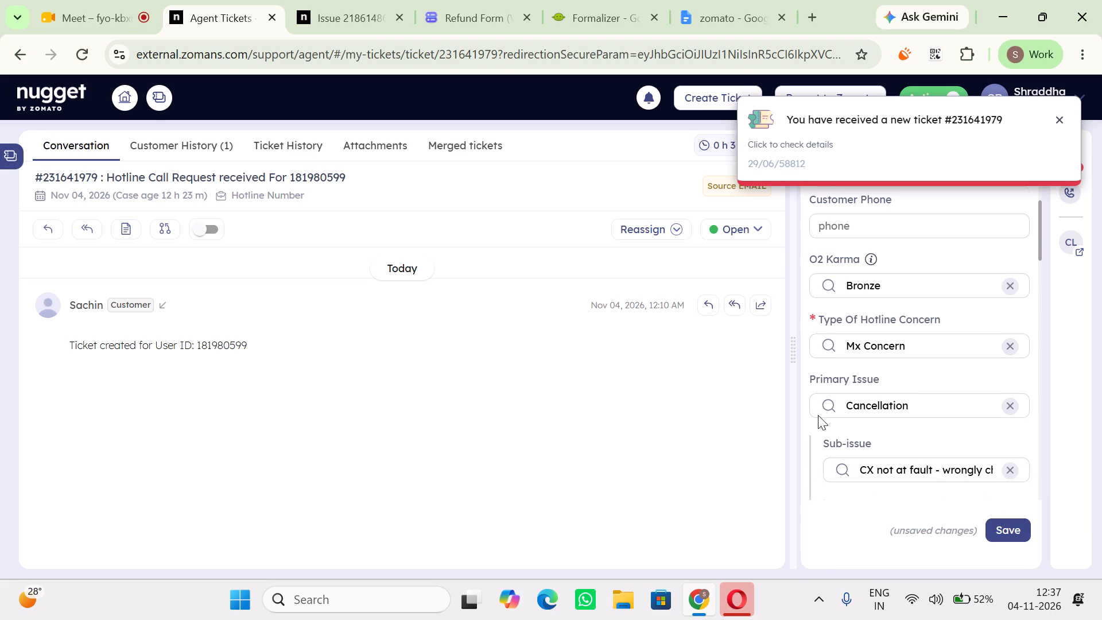
# Change the ticket's Primary Issue to Refund related and set its sub-issue to RRN query.
pyautogui.scroll(-1, 818, 415)
pyautogui.scroll(1, 818, 415)
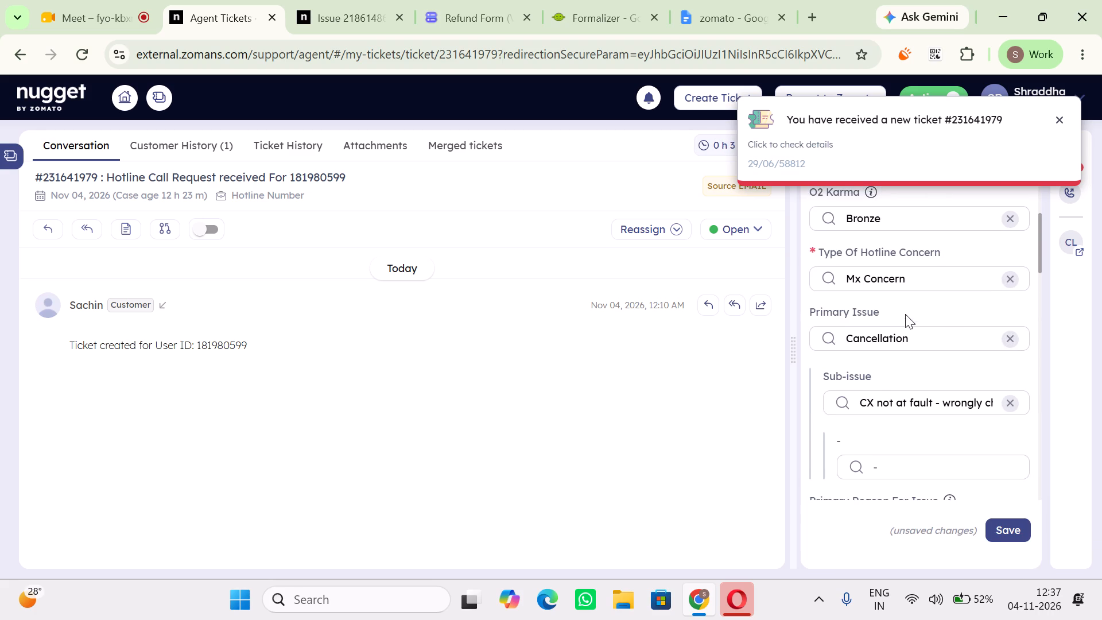
pyautogui.tripleClick(898, 338)
pyautogui.click(898, 338)
pyautogui.write('ref')
pyautogui.click(887, 376)
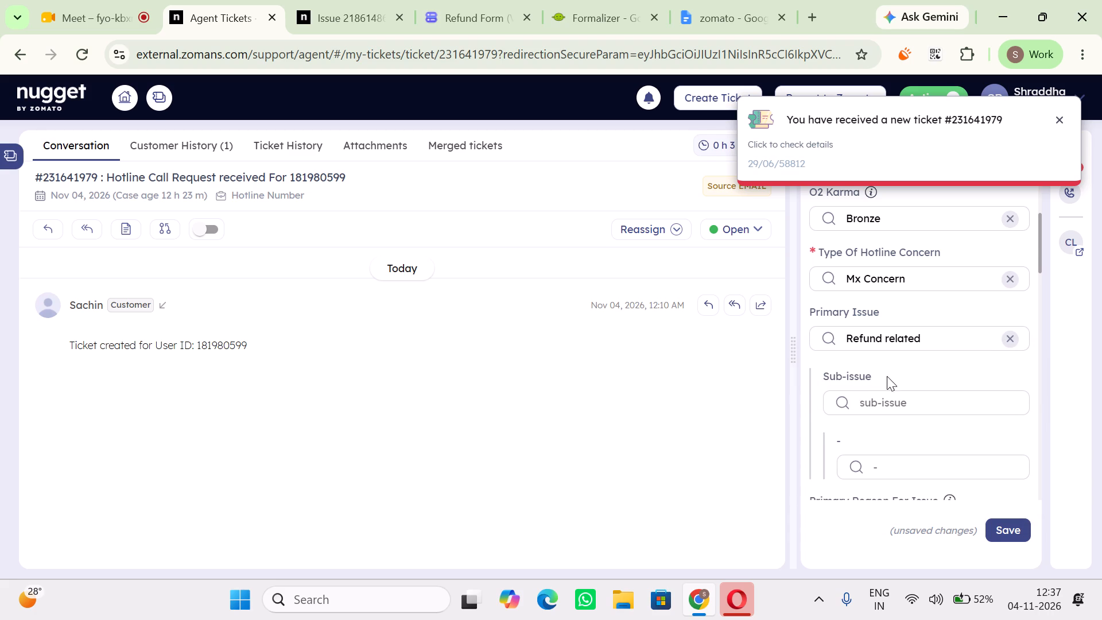
pyautogui.click(933, 405)
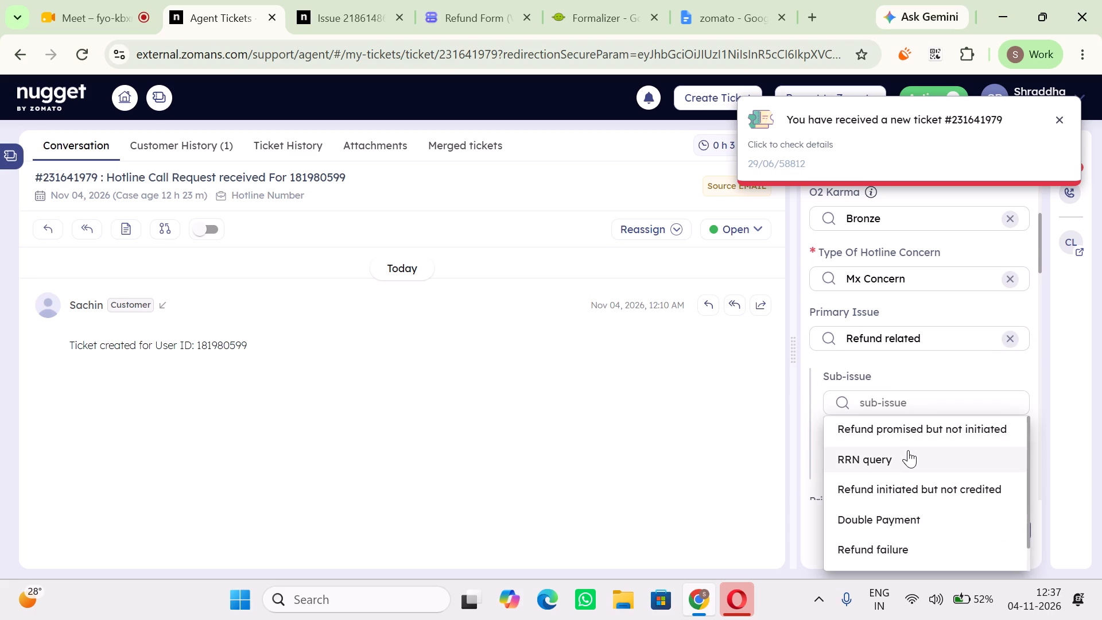
pyautogui.click(908, 450)
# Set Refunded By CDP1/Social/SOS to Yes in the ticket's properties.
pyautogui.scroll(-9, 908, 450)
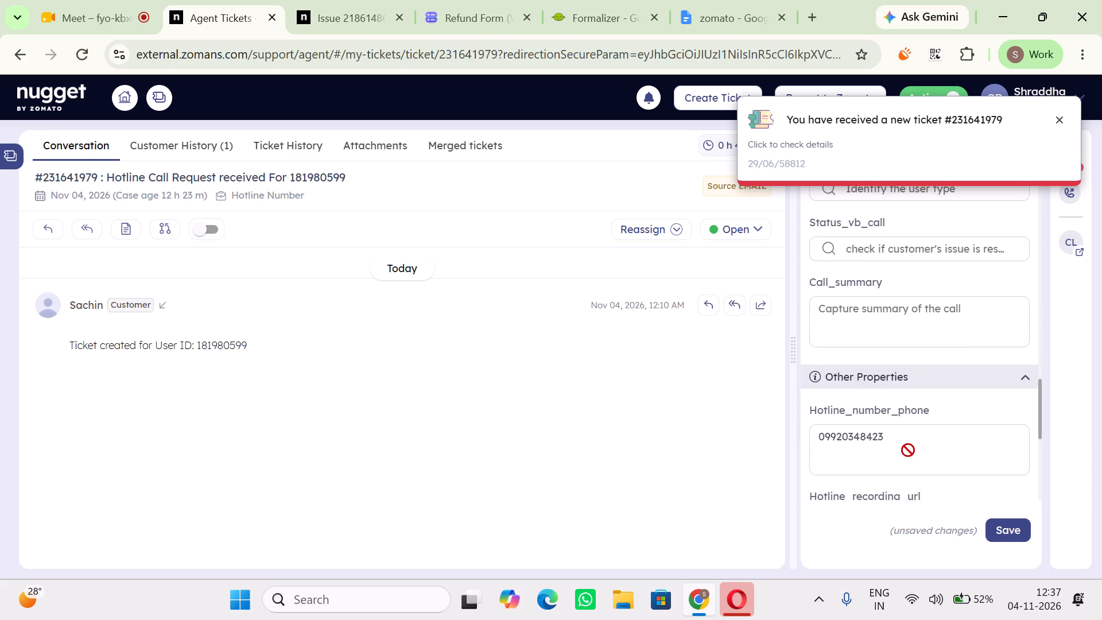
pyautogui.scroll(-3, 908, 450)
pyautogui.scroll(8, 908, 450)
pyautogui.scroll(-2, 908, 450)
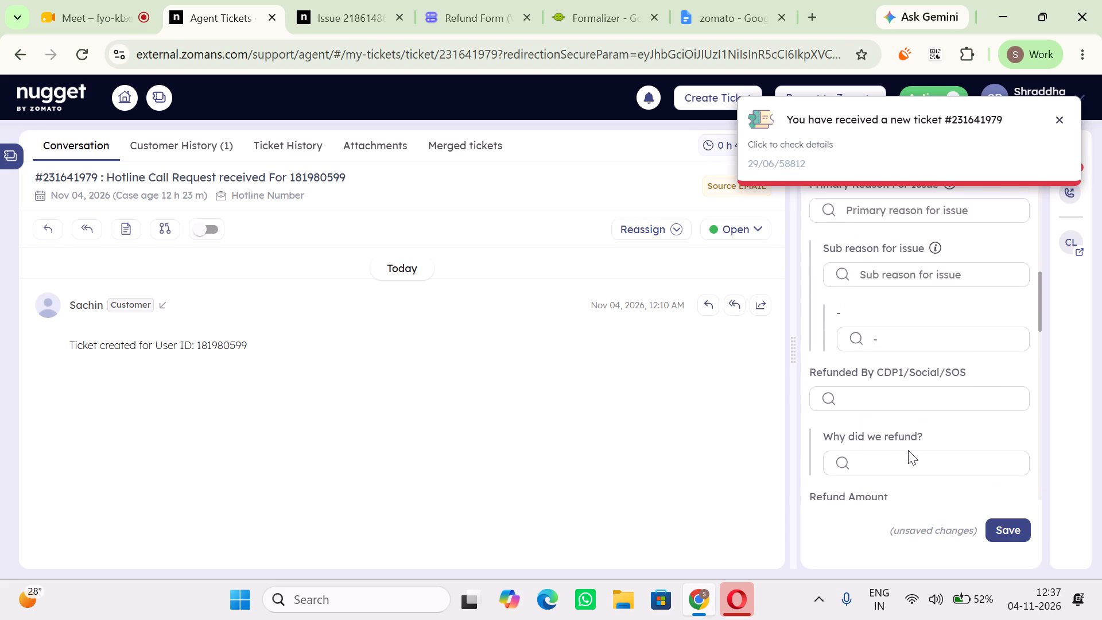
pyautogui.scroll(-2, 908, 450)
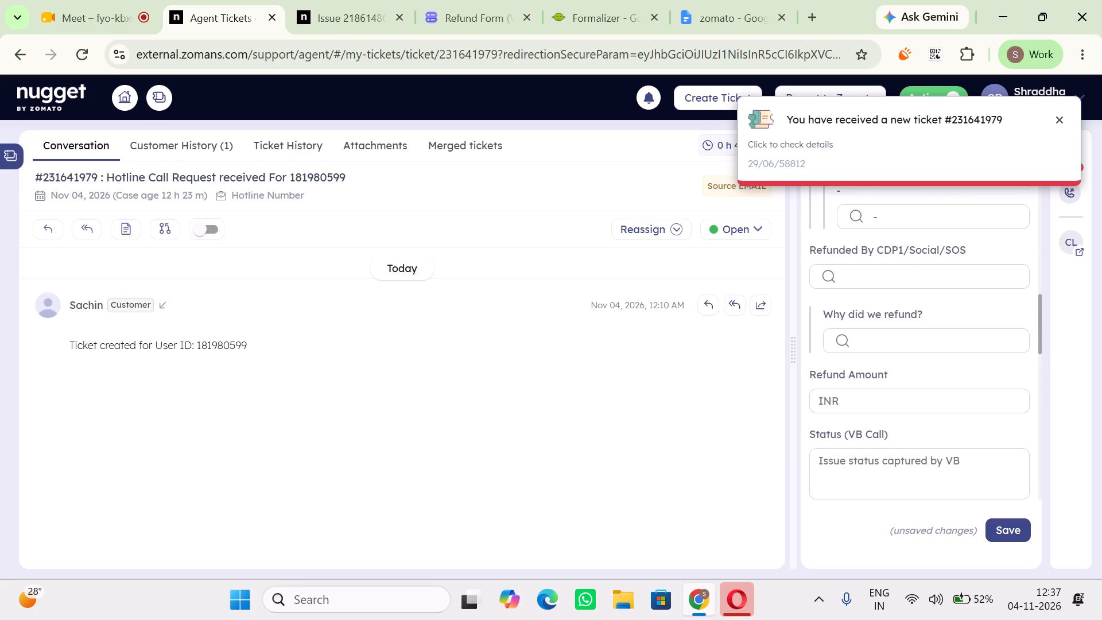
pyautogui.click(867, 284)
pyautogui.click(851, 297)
# Clear the Refunded By CDP1/Social/SOS answer and reopen its choices.
pyautogui.click(1010, 283)
pyautogui.click(954, 285)
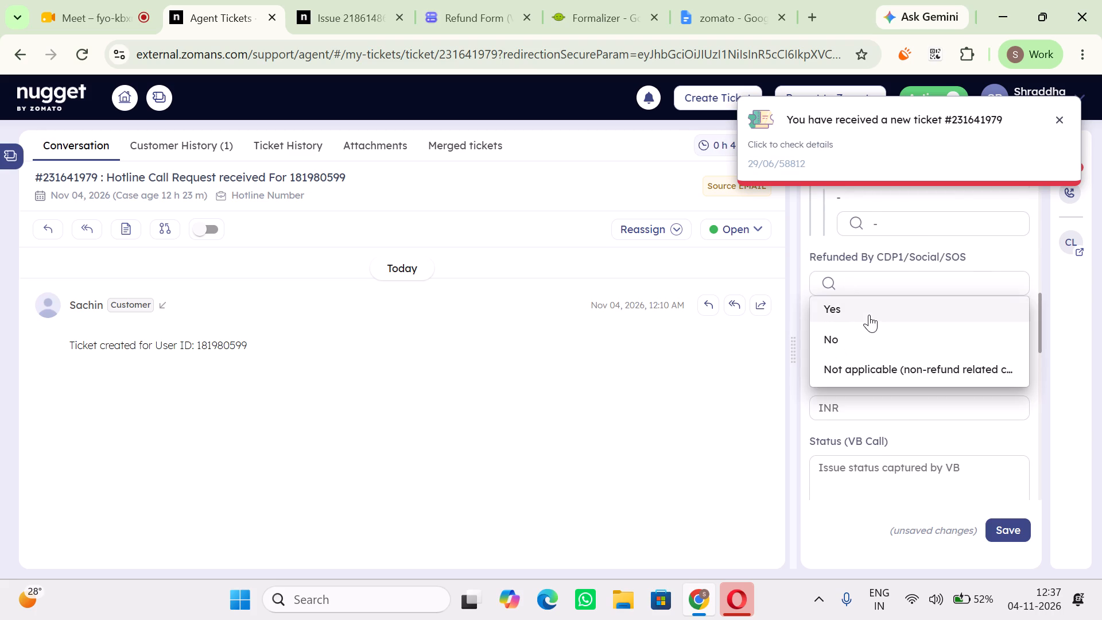
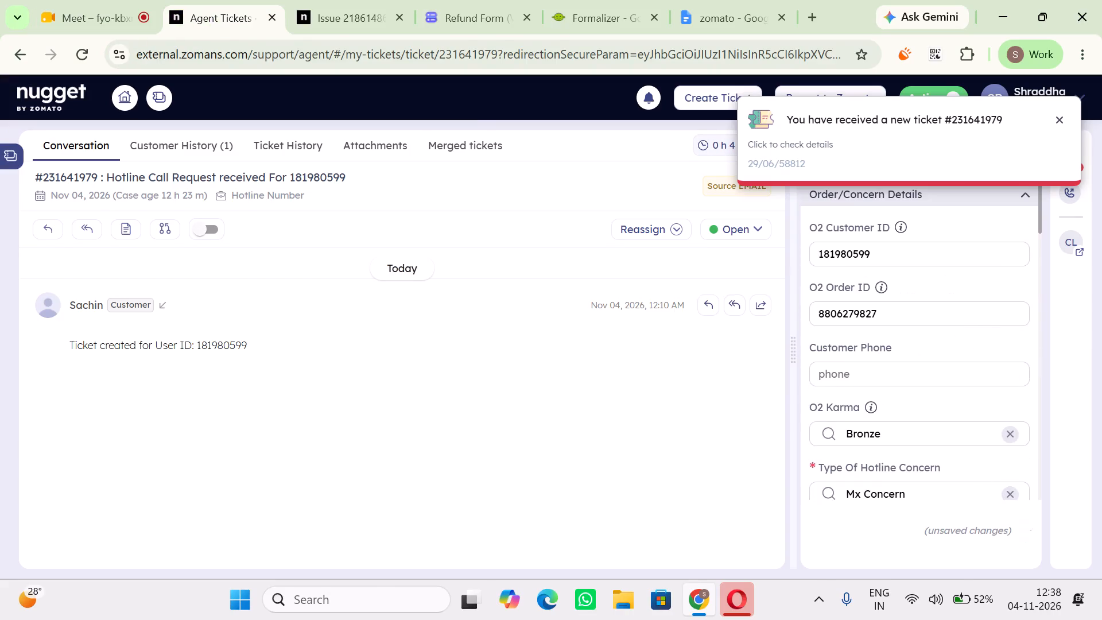
pyautogui.click(364, 35)
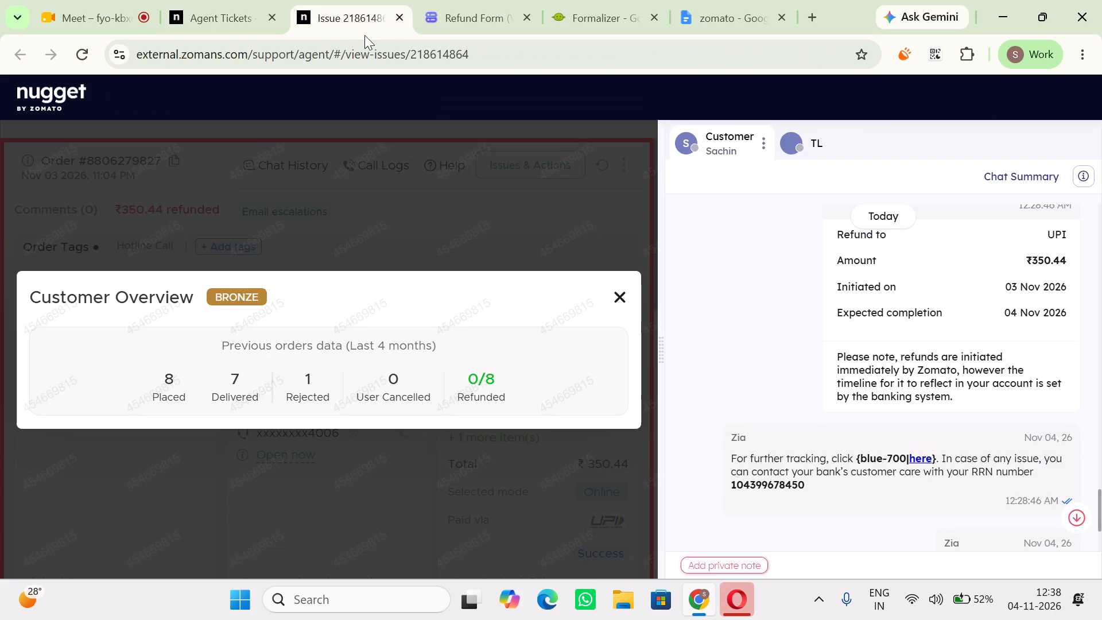
pyautogui.click(626, 302)
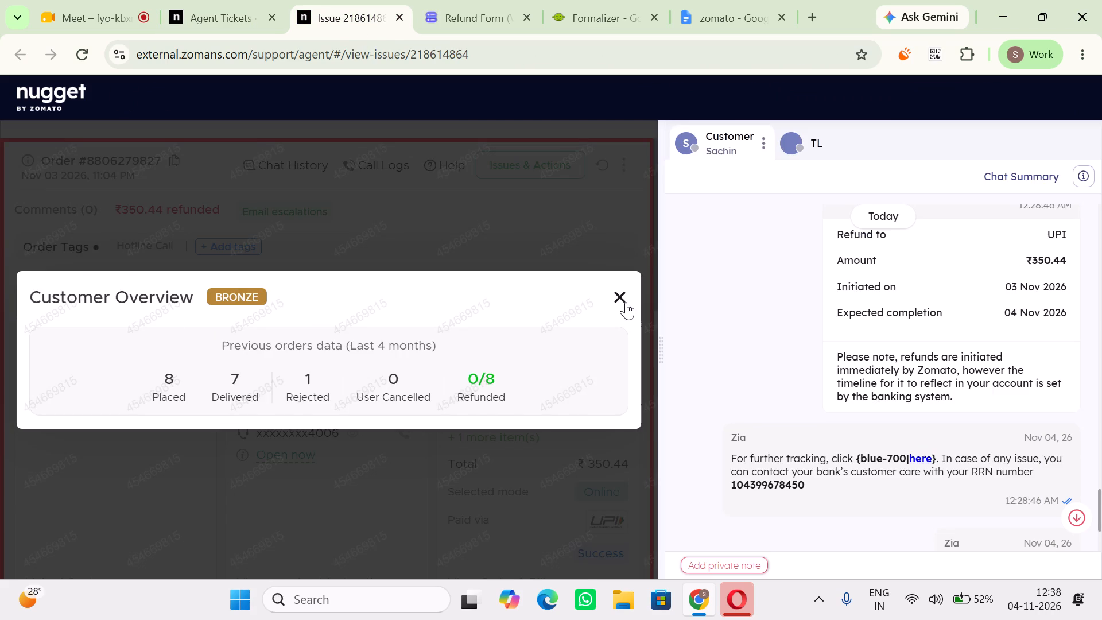
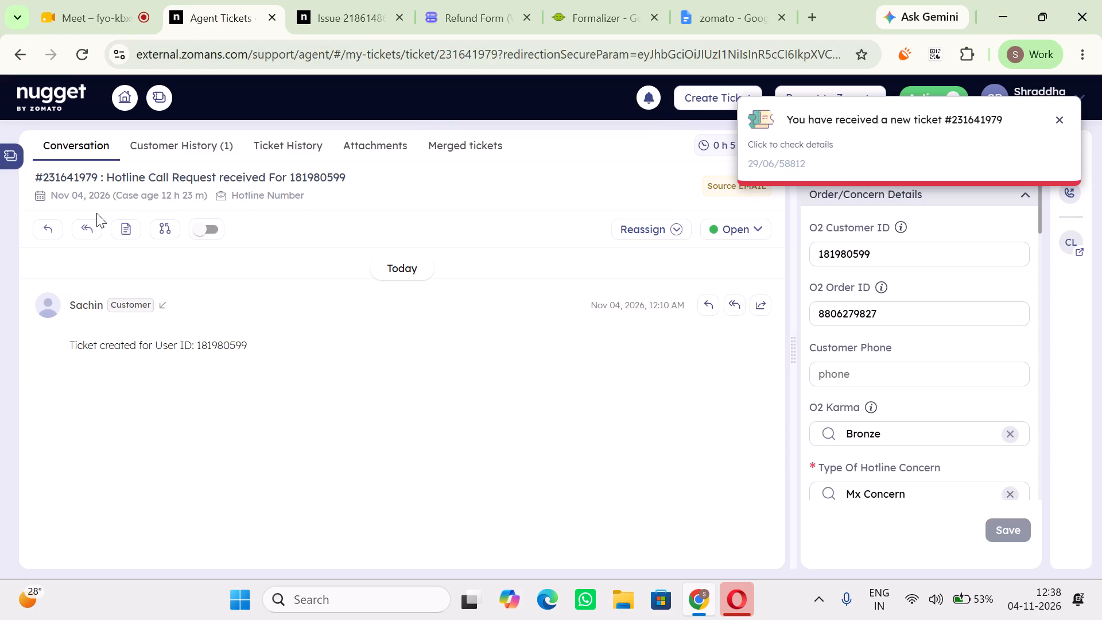
pyautogui.click(119, 230)
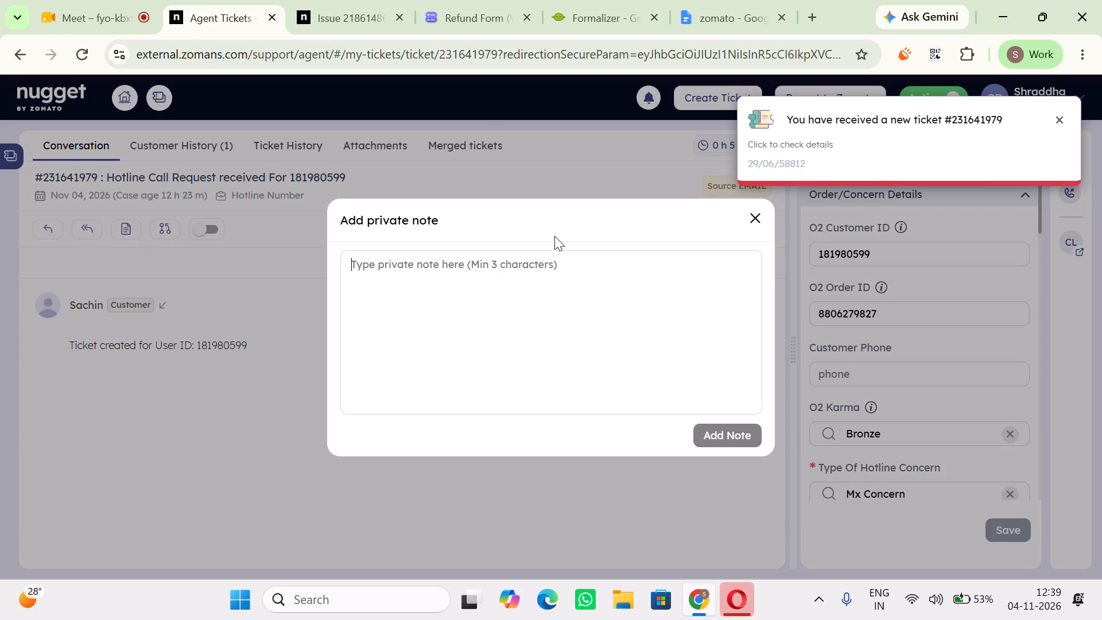
# In the Formalizer, replace the draft's wording after "related to" with "order check the refund is done ifnromed aout the same" and convert it.
pyautogui.click(486, 14)
pyautogui.click(587, 9)
pyautogui.scroll(2, 469, 281)
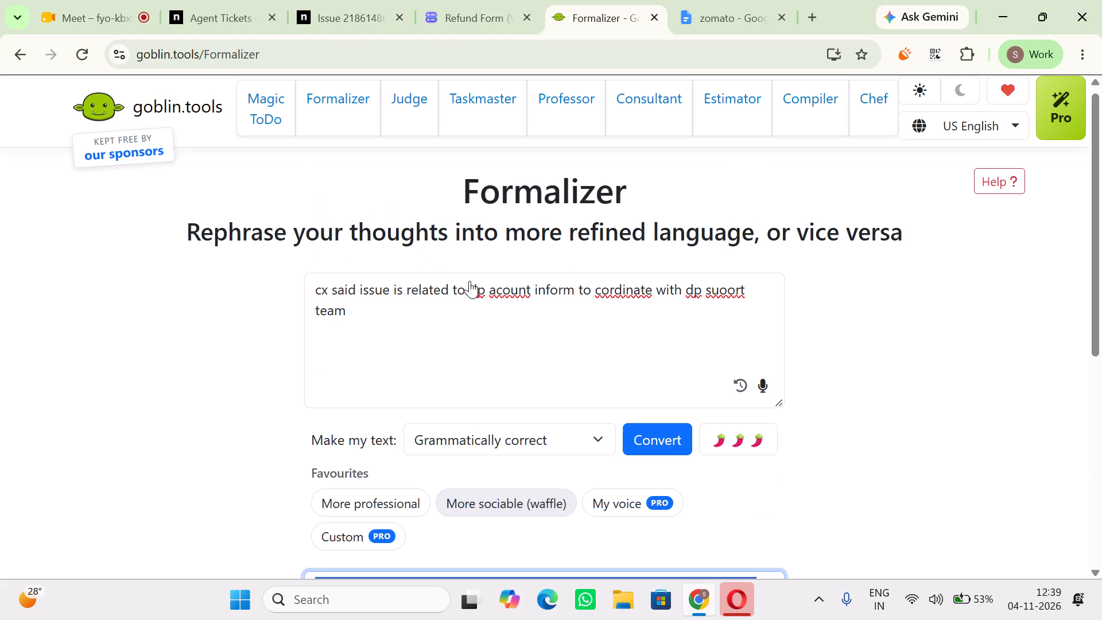
pyautogui.scroll(3, 469, 281)
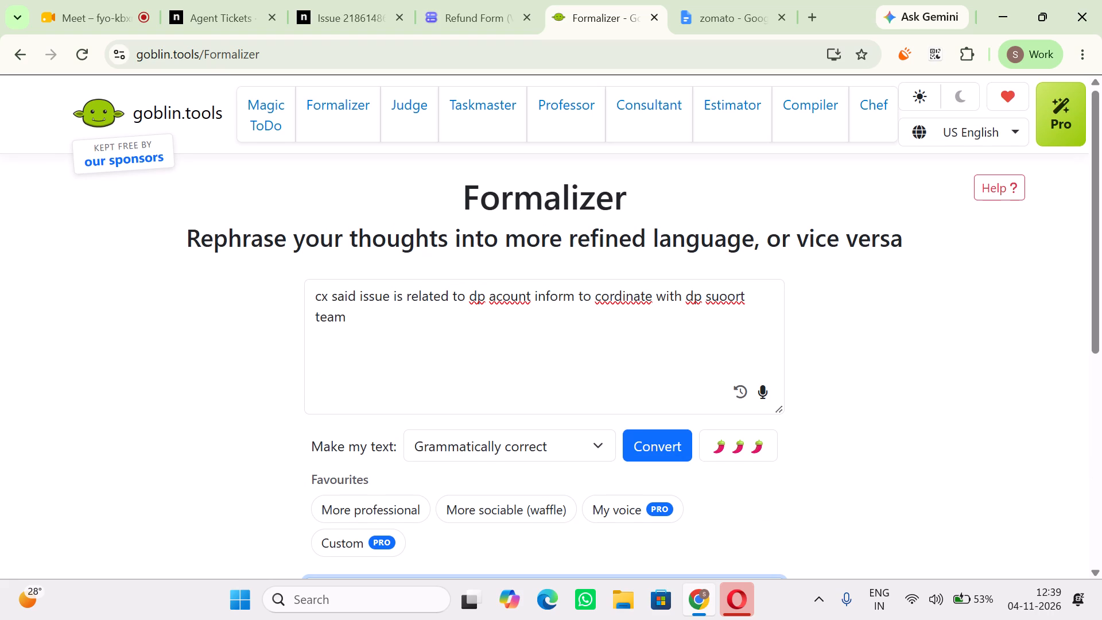
pyautogui.moveTo(469, 297); pyautogui.dragTo(483, 317)
pyautogui.press('BackSpace')
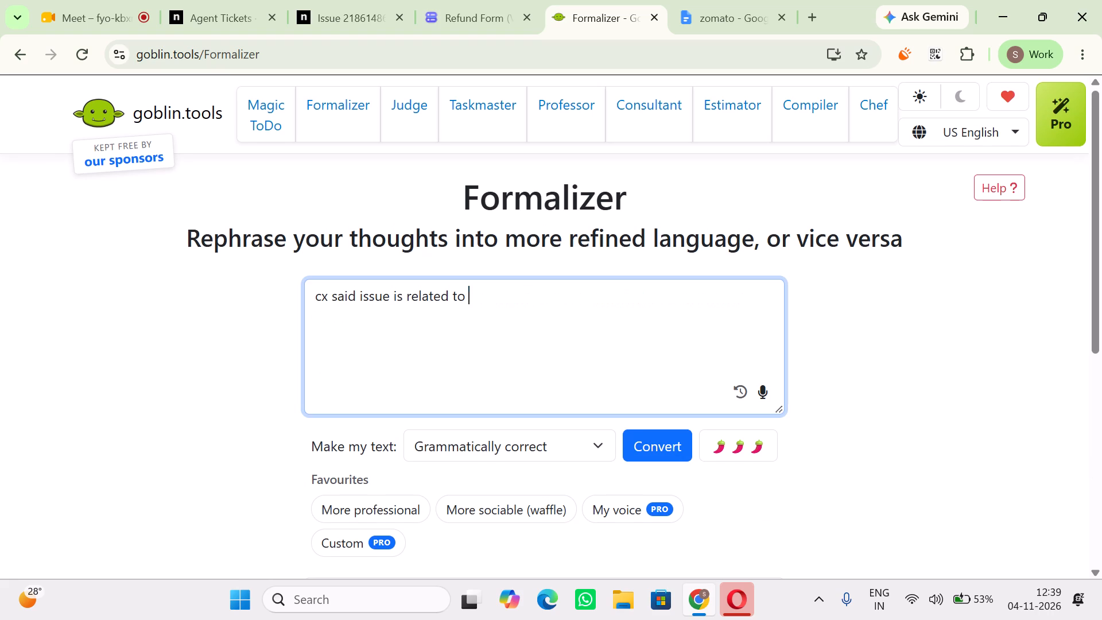
pyautogui.write('order check the refund is done ifnromed aout the same')
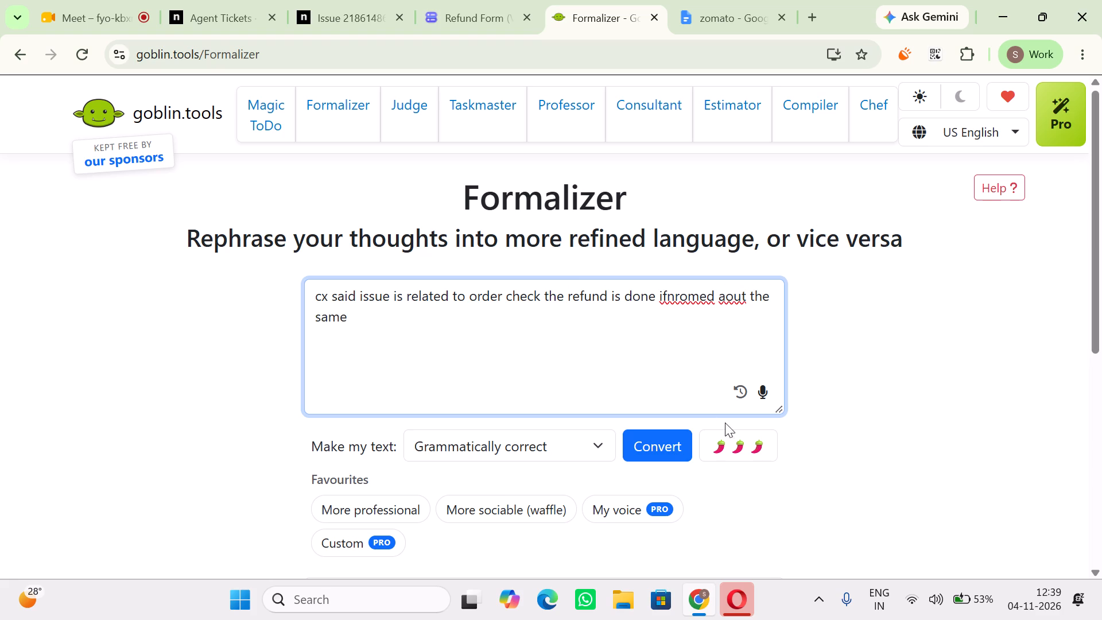
pyautogui.click(674, 446)
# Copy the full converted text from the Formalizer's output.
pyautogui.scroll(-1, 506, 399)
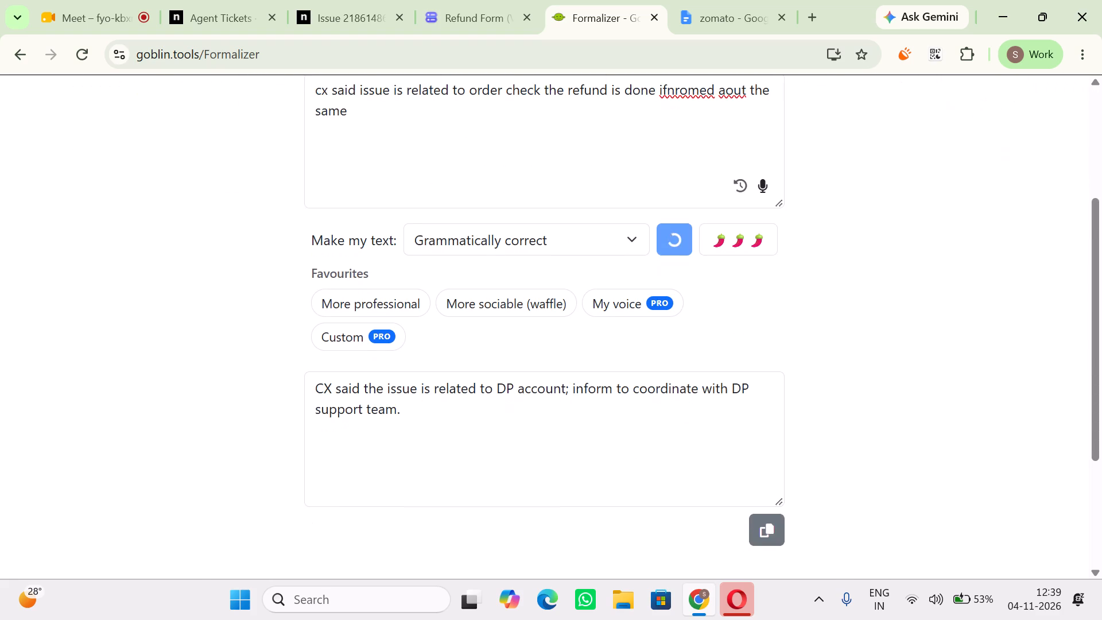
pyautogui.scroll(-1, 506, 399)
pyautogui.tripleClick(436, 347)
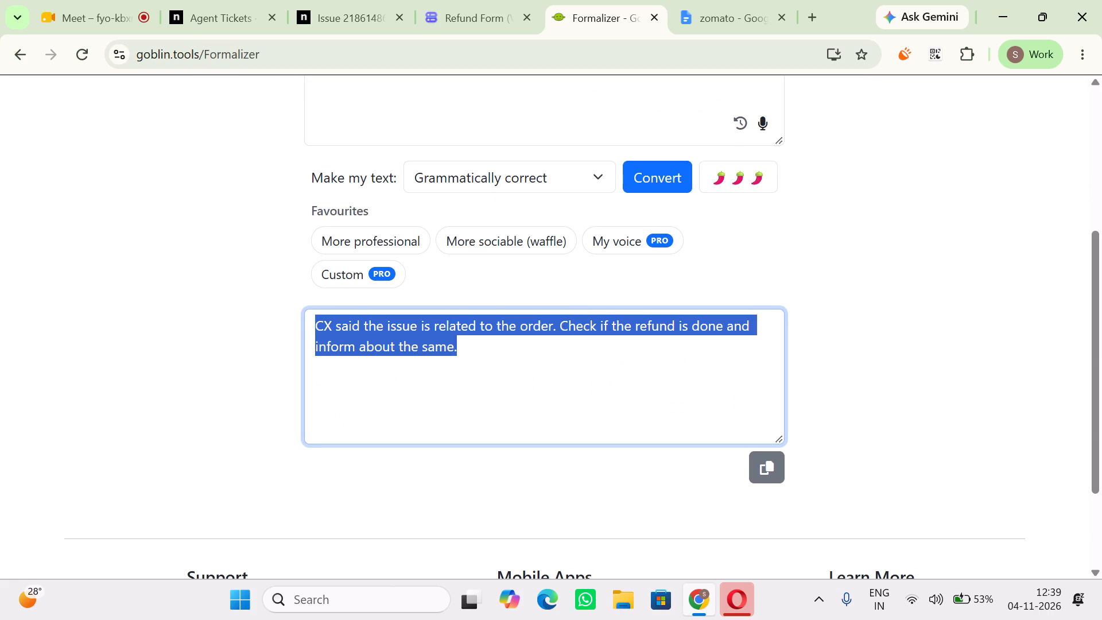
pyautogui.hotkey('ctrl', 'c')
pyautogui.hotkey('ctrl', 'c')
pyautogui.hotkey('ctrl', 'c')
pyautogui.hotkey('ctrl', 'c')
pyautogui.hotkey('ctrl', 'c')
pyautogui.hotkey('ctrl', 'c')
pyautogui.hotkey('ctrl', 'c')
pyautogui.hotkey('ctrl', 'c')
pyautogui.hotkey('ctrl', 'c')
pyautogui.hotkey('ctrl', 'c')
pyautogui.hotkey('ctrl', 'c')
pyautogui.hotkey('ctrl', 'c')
# Remove the word "check" from the Formalizer draft and convert it again as grammatically correct text.
pyautogui.scroll(4, 551, 343)
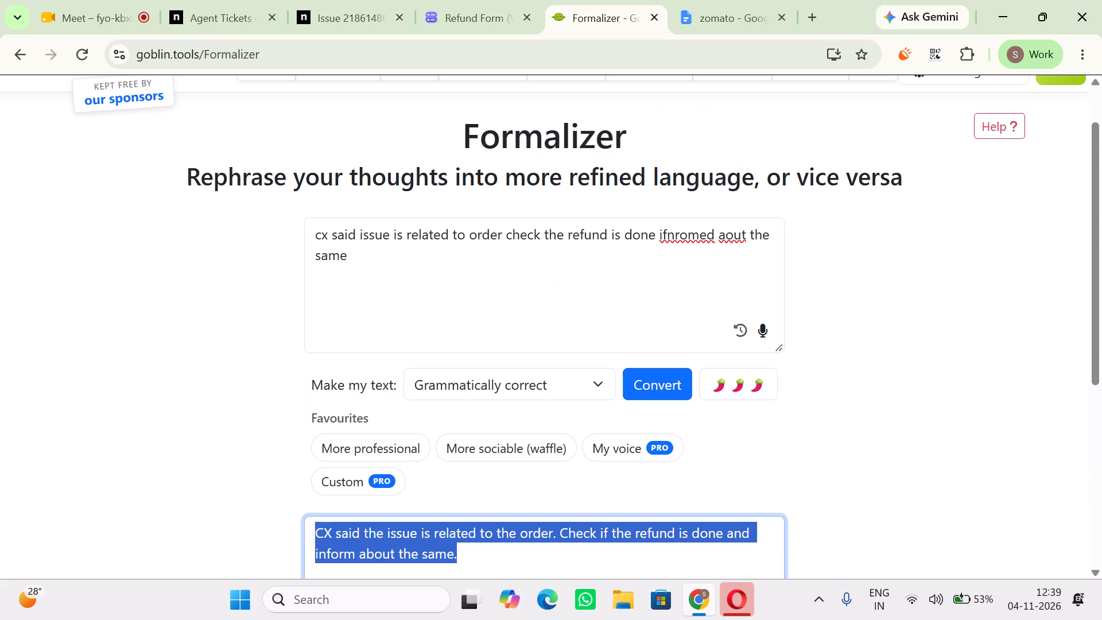
pyautogui.doubleClick(535, 300)
pyautogui.press('BackSpace')
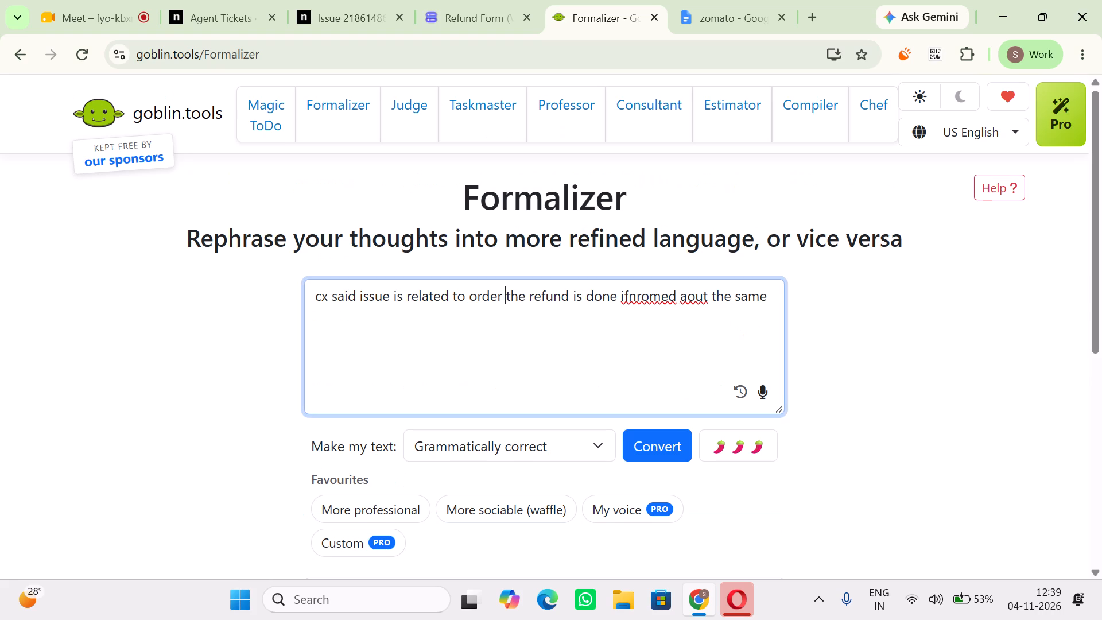
pyautogui.click(659, 429)
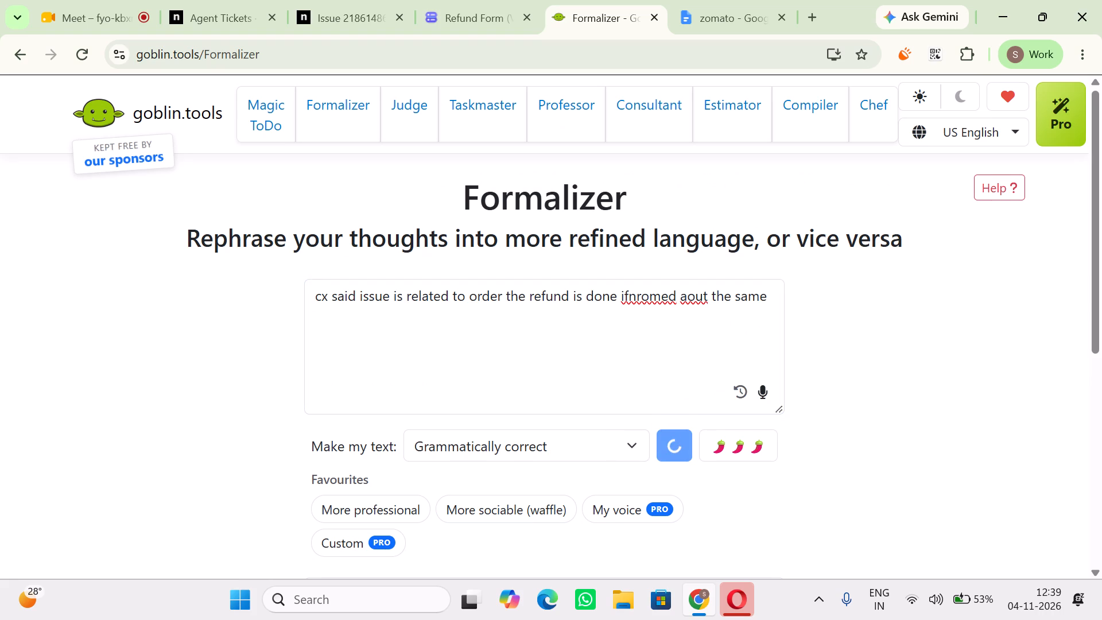
# Copy the full reconverted note about the order refund from the Formalizer's output.
pyautogui.scroll(-3, 514, 400)
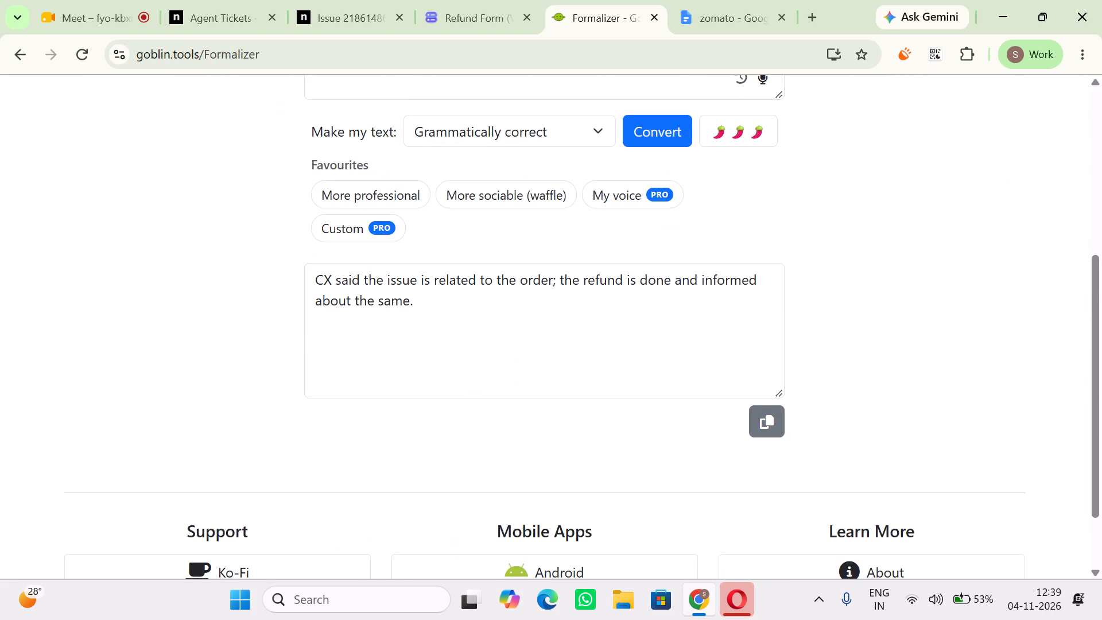
pyautogui.tripleClick(613, 282)
pyautogui.hotkey('ctrl', 'c')
pyautogui.hotkey('ctrl', 'c')
pyautogui.hotkey('ctrl', 'c')
pyautogui.hotkey('ctrl', 'c')
pyautogui.hotkey('ctrl', 'c')
pyautogui.hotkey('ctrl', 'c')
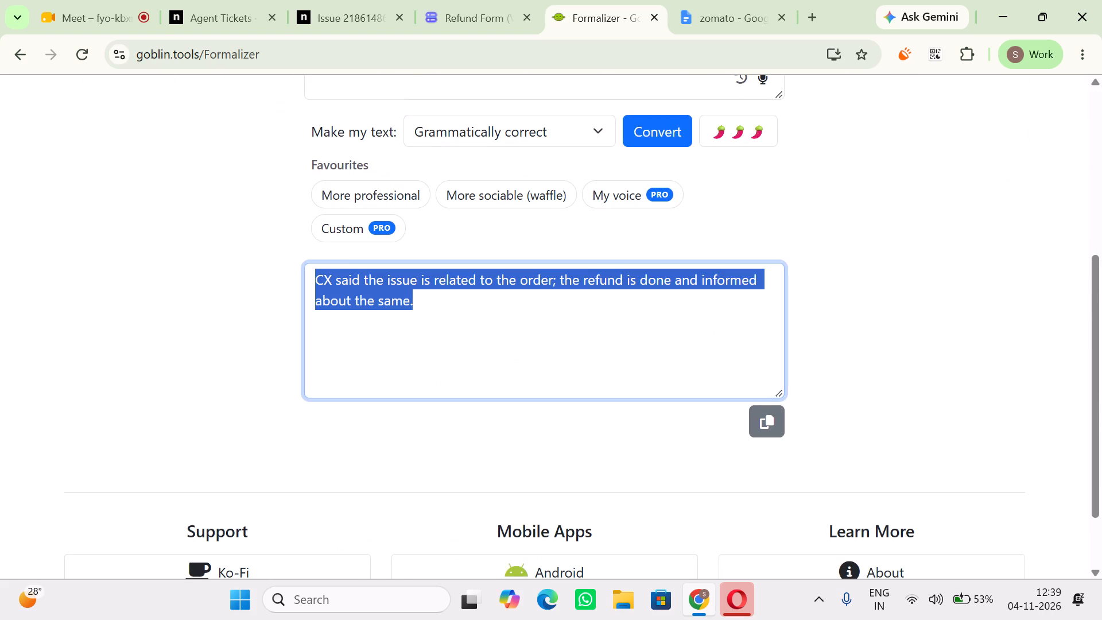
pyautogui.hotkey('ctrl', 'c')
pyautogui.hotkey('ctrl', 'c')
pyautogui.hotkey('ctrl', 'c')
pyautogui.hotkey('ctrl', 'c')
pyautogui.hotkey('ctrl', 'c')
pyautogui.hotkey('ctrl', 'c')
pyautogui.hotkey('ctrl', 'c')
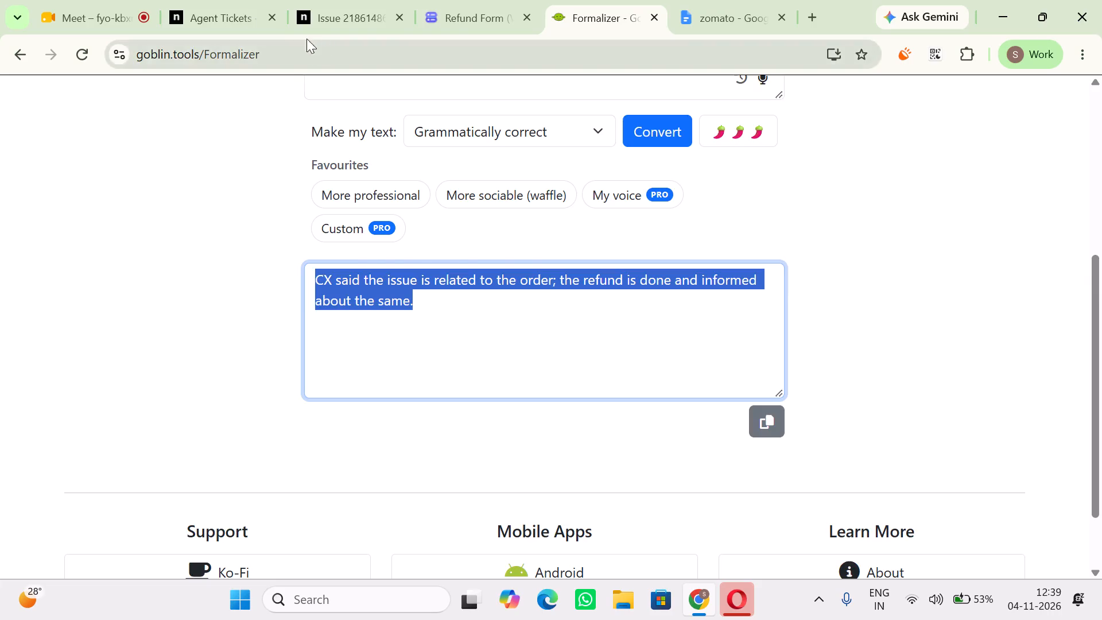
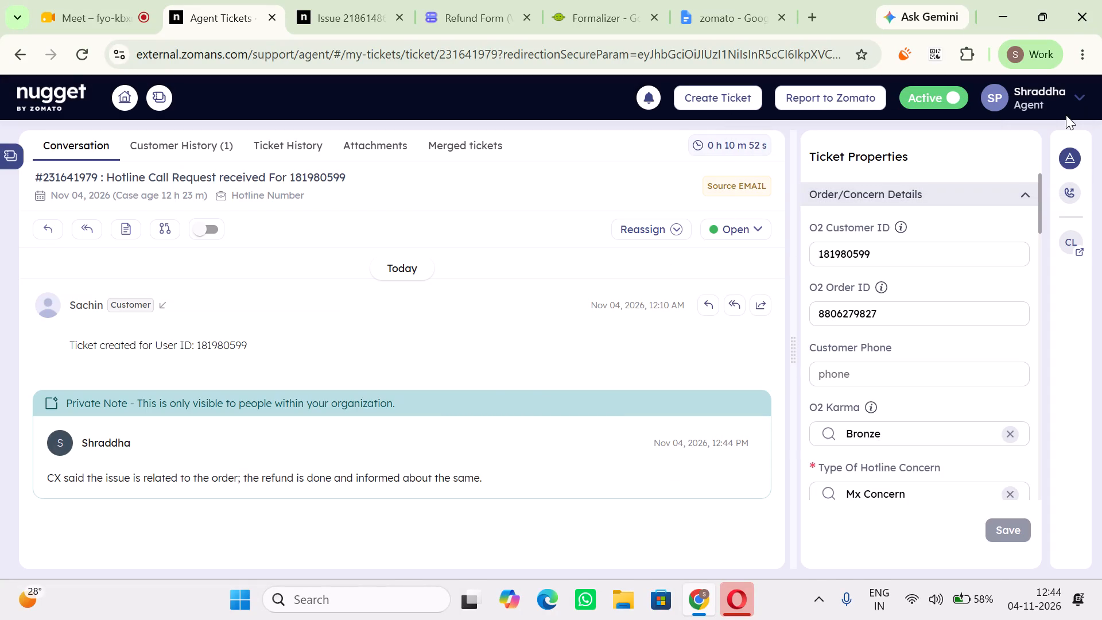
pyautogui.click(737, 229)
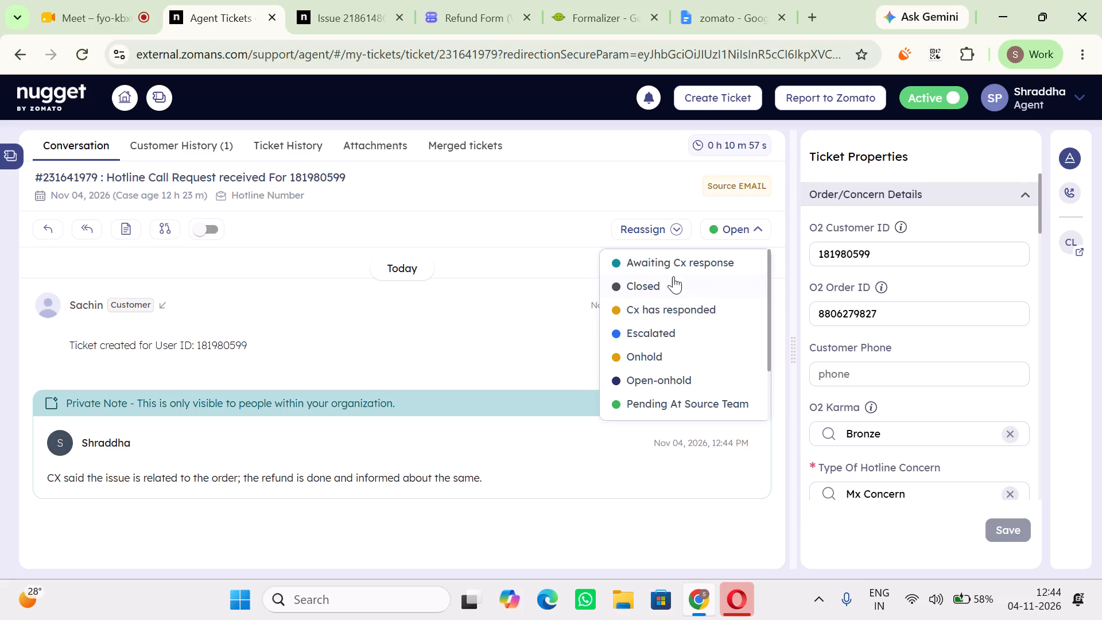
pyautogui.click(673, 276)
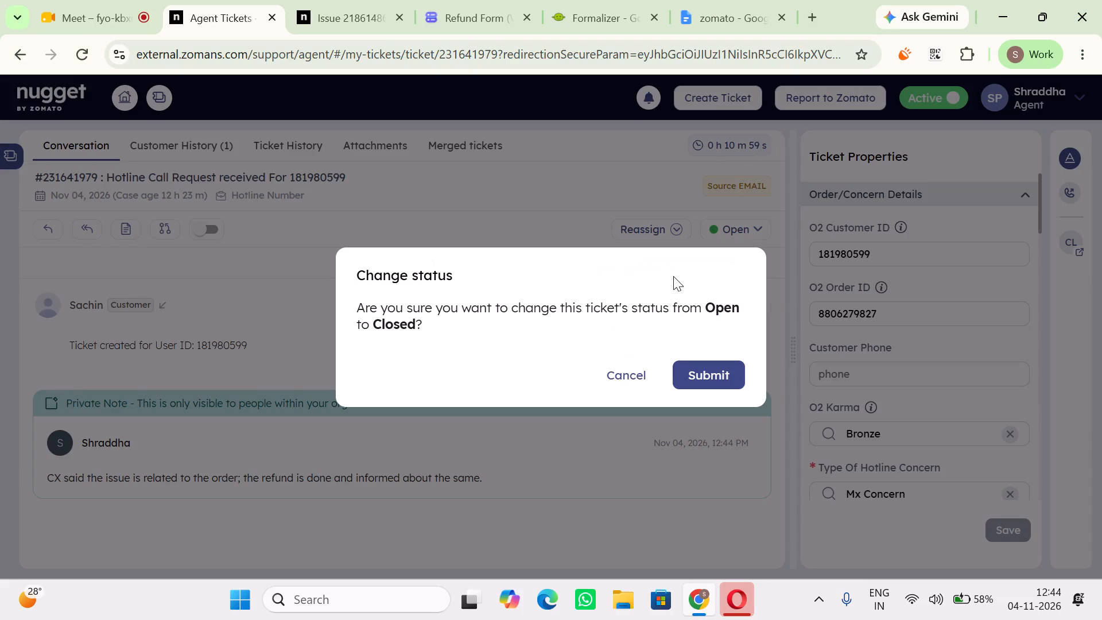
pyautogui.click(681, 373)
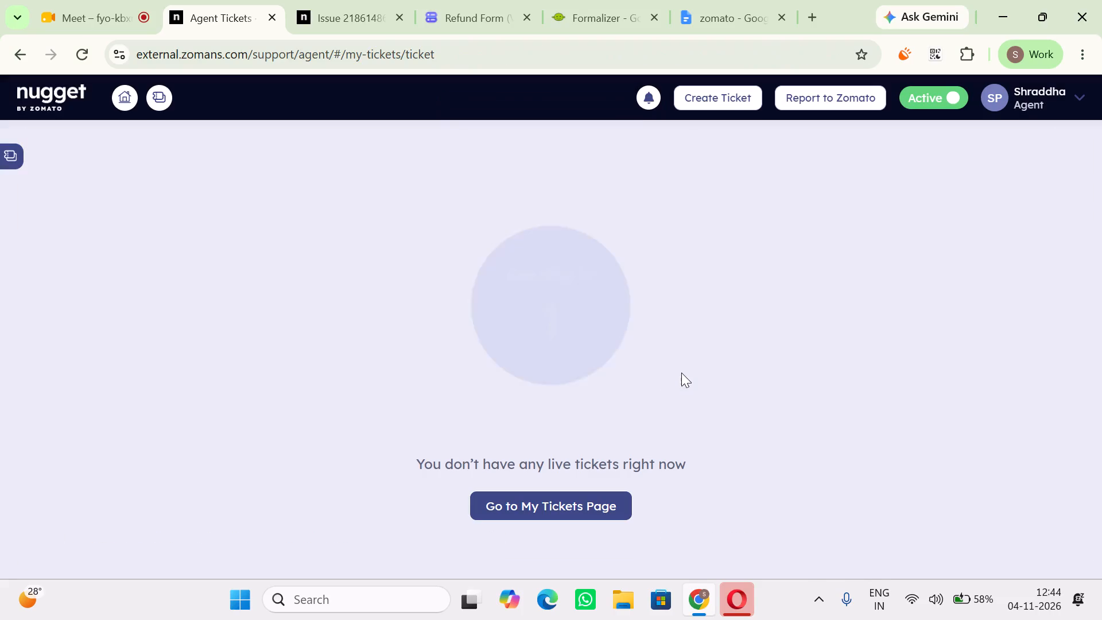
pyautogui.click(517, 507)
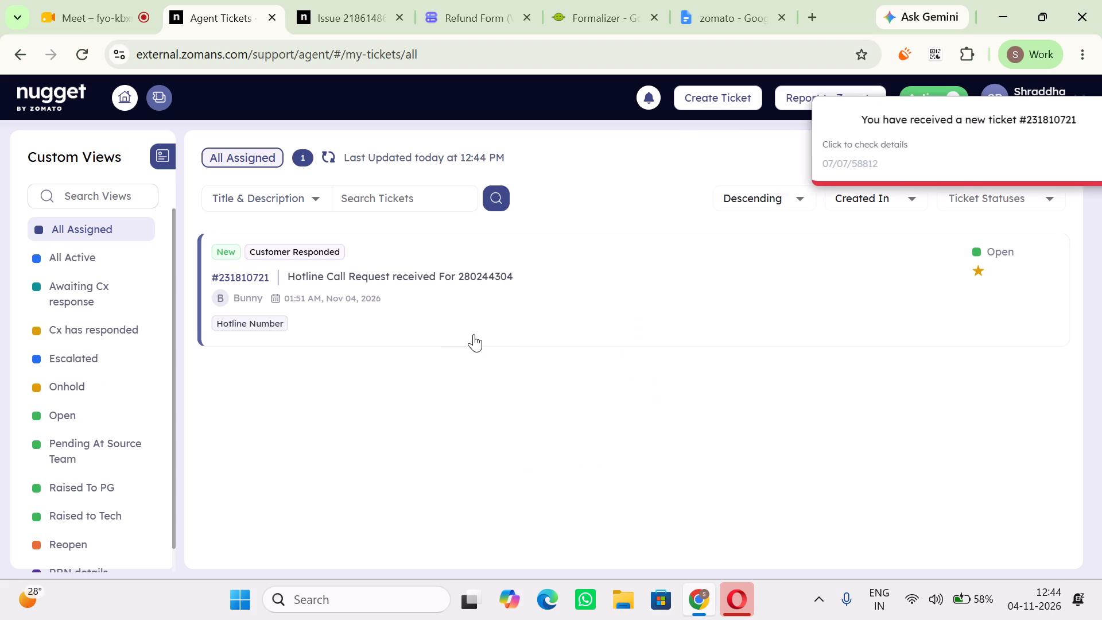
pyautogui.click(560, 326)
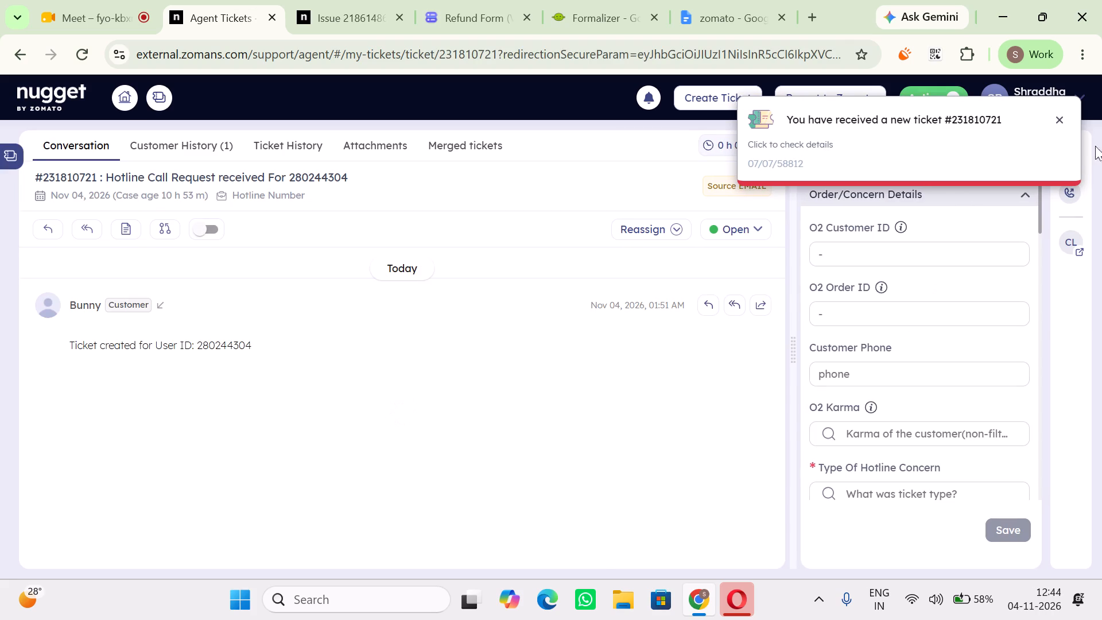
pyautogui.click(1065, 125)
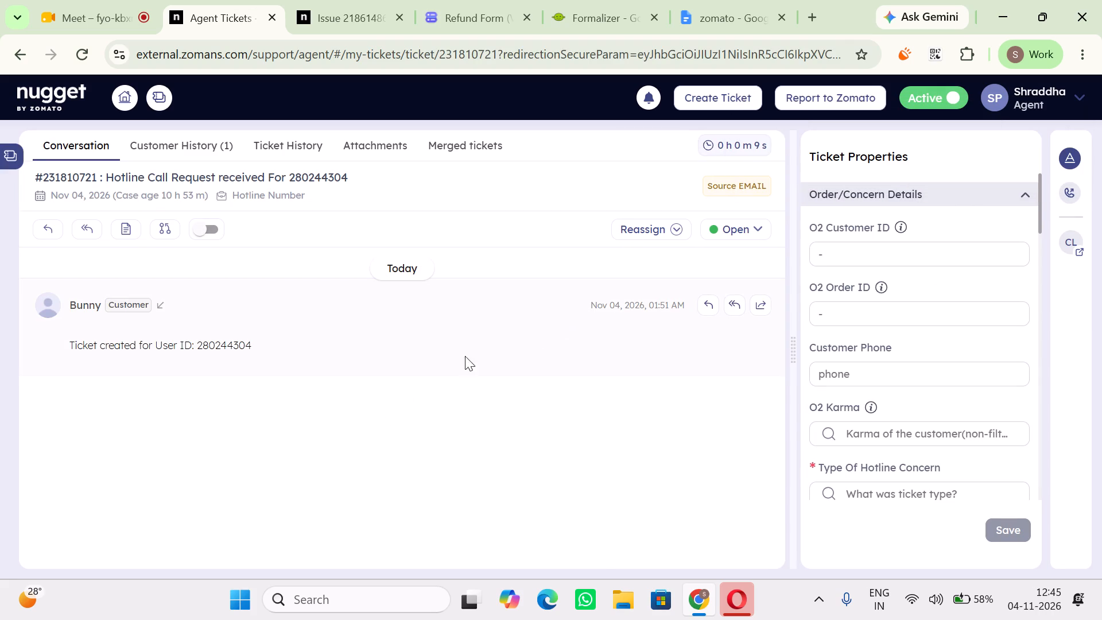
# Copy the user ID from the ticket's conversation message.
pyautogui.doubleClick(212, 339)
pyautogui.rightClick(212, 339)
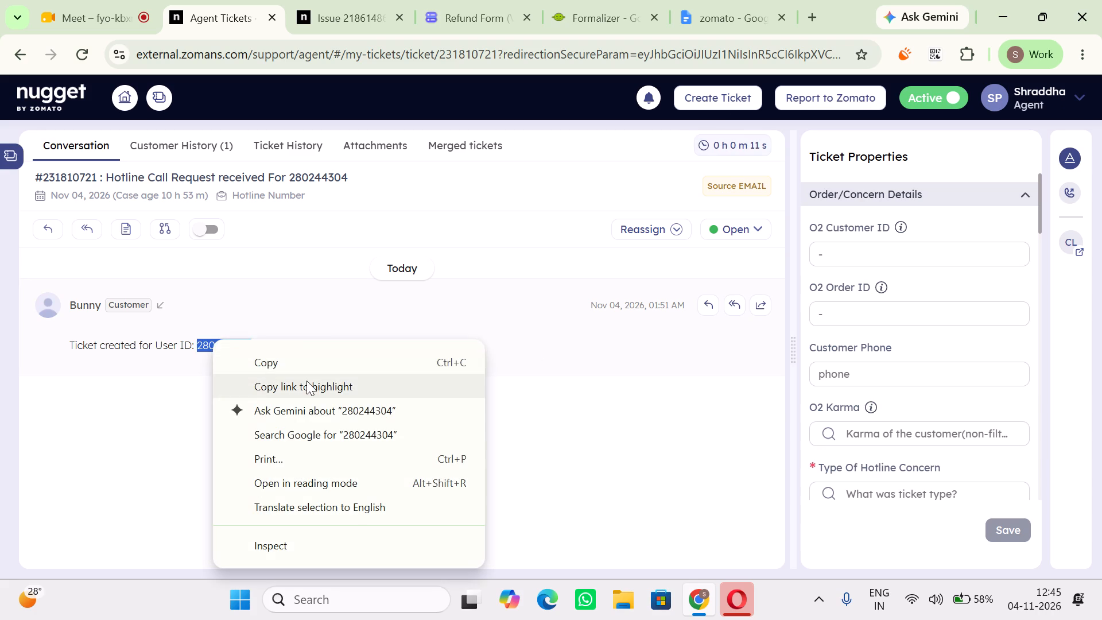
pyautogui.click(292, 366)
pyautogui.click(345, 0)
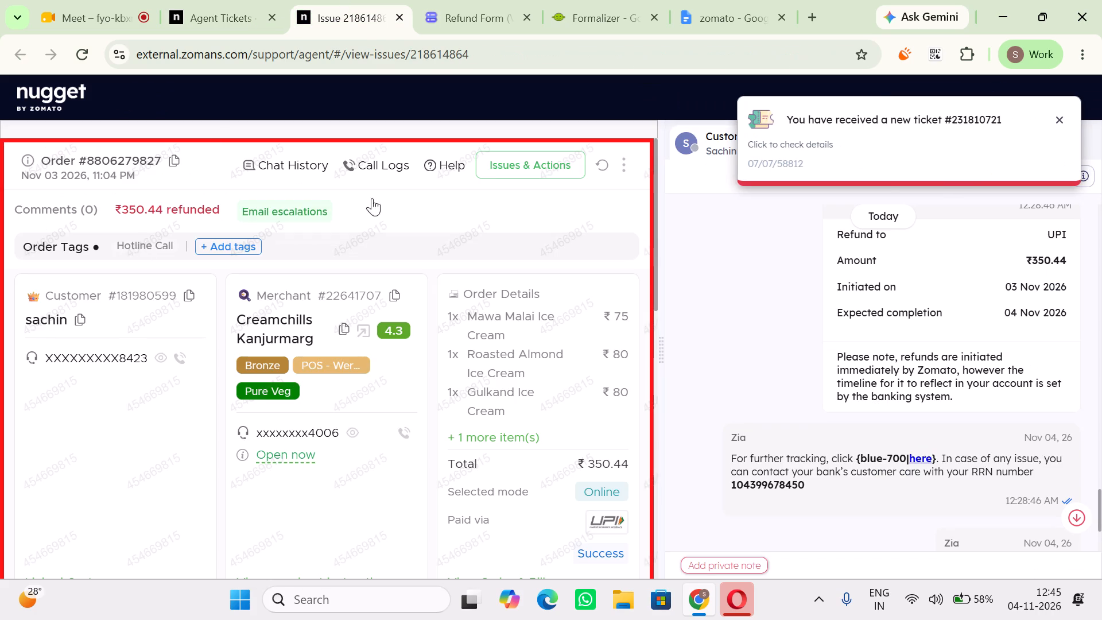
pyautogui.click(1061, 122)
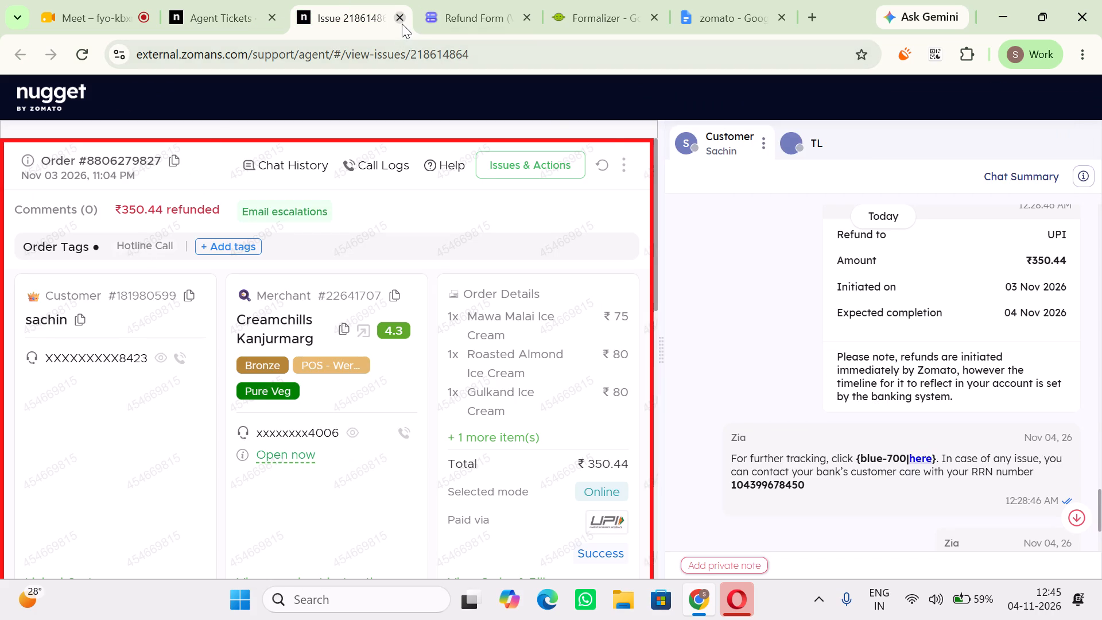
pyautogui.click(399, 22)
pyautogui.click(234, 7)
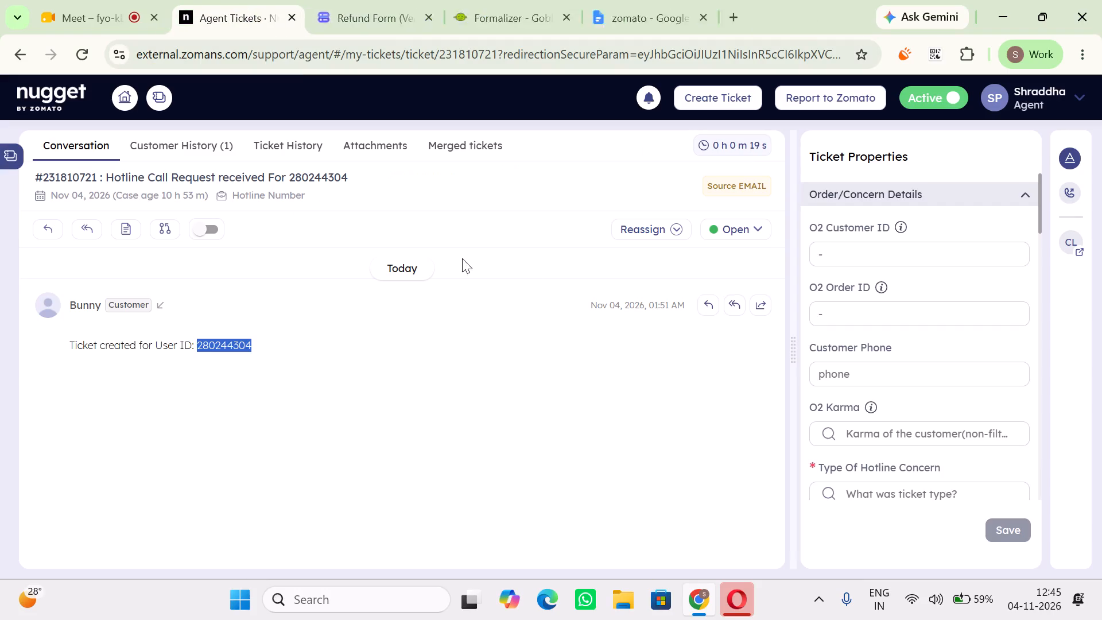
# Open the agent's All tickets page in a separate tab.
pyautogui.click(1033, 103)
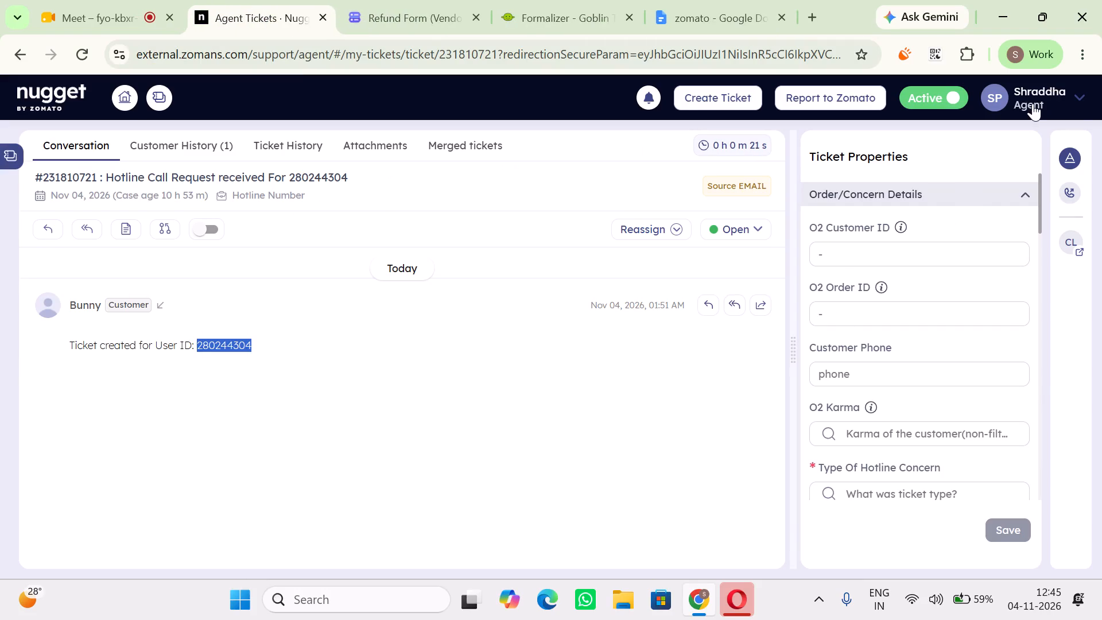
pyautogui.click(906, 230)
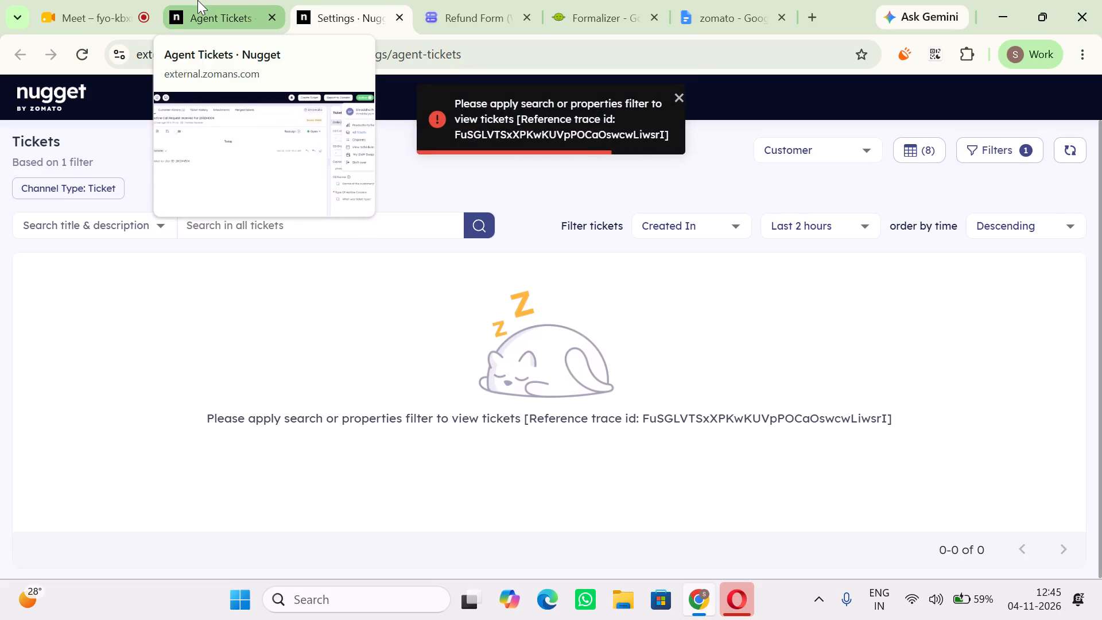
pyautogui.click(197, 0)
pyautogui.click(1012, 95)
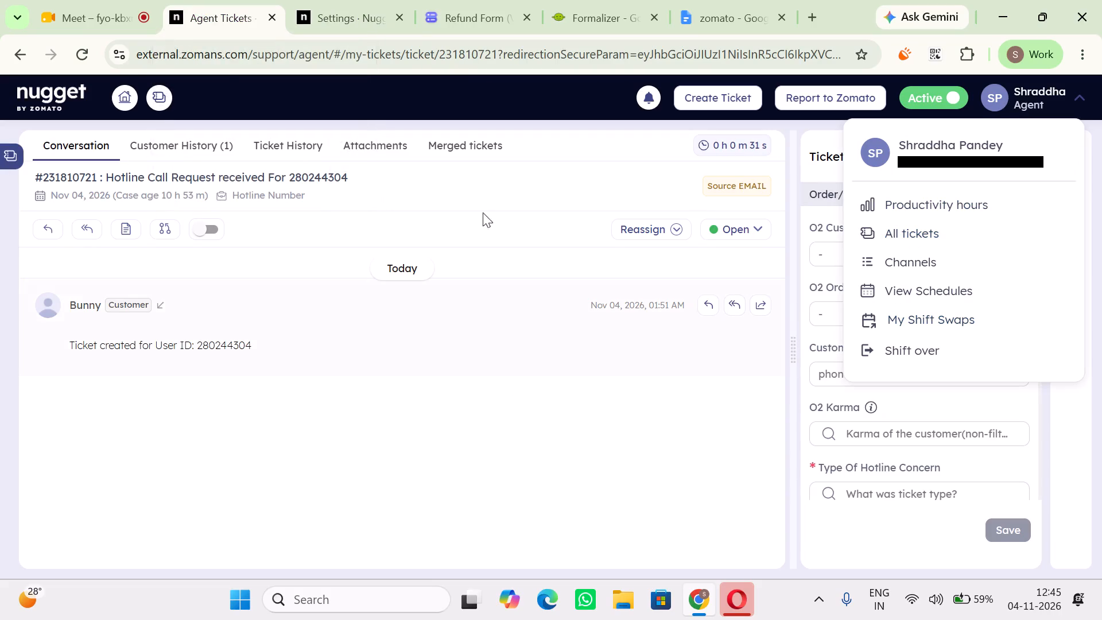
pyautogui.click(127, 96)
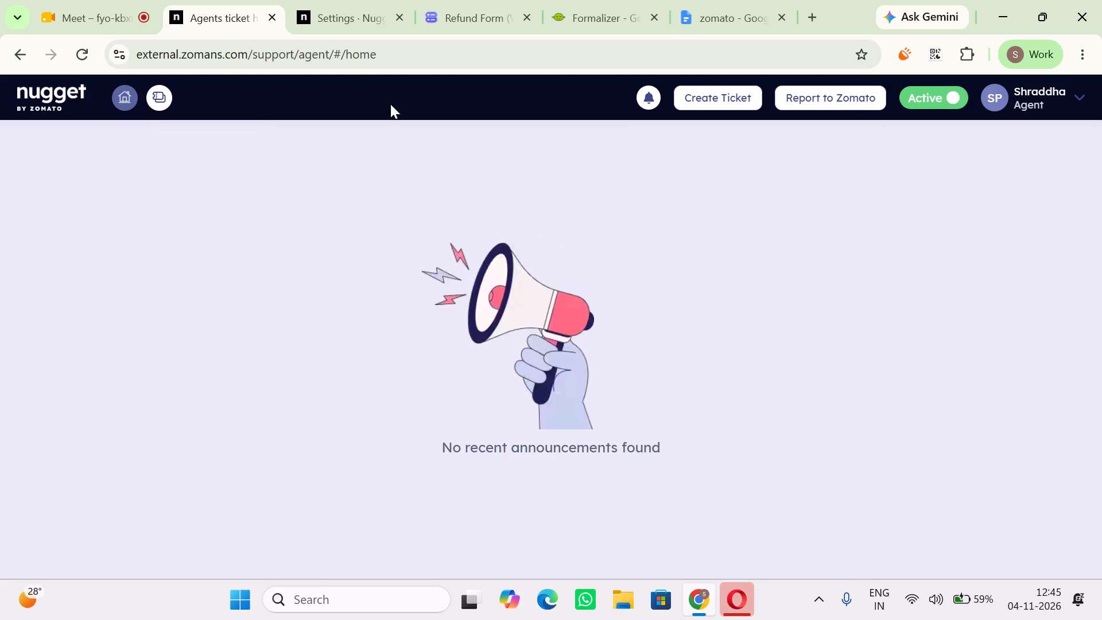
pyautogui.click(170, 98)
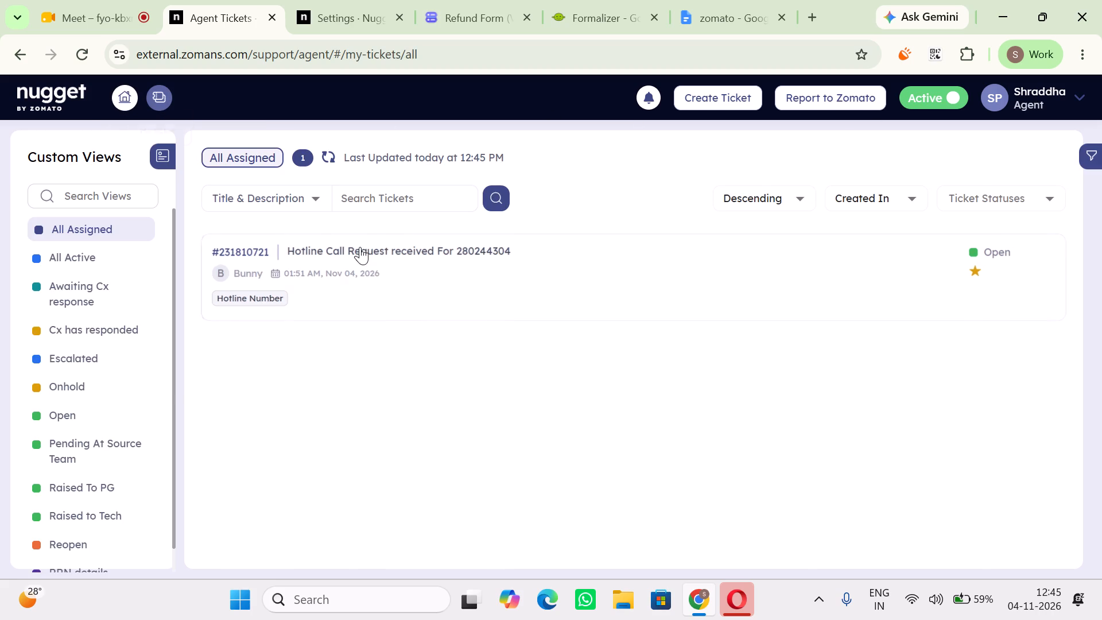
pyautogui.click(420, 285)
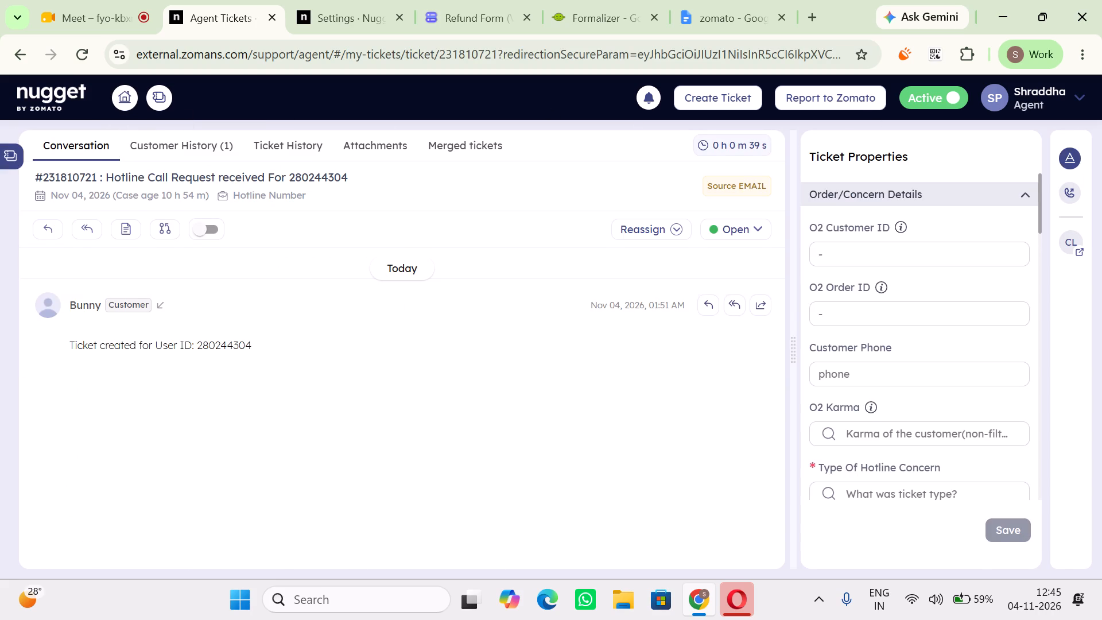
pyautogui.click(833, 253)
pyautogui.hotkey('ctrl', 'v')
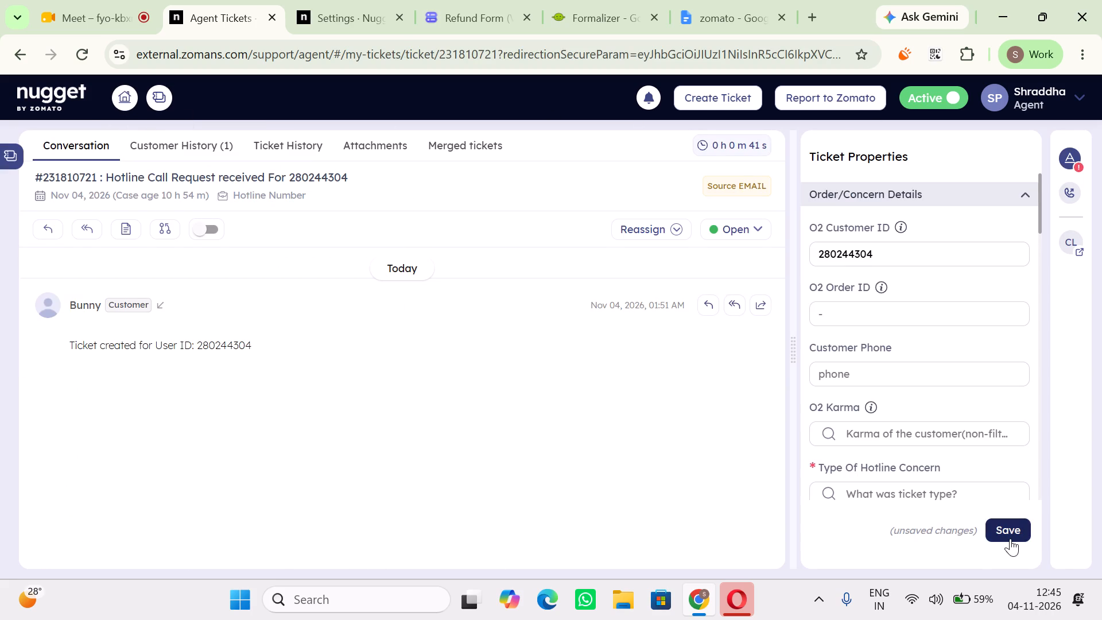
pyautogui.click(1010, 538)
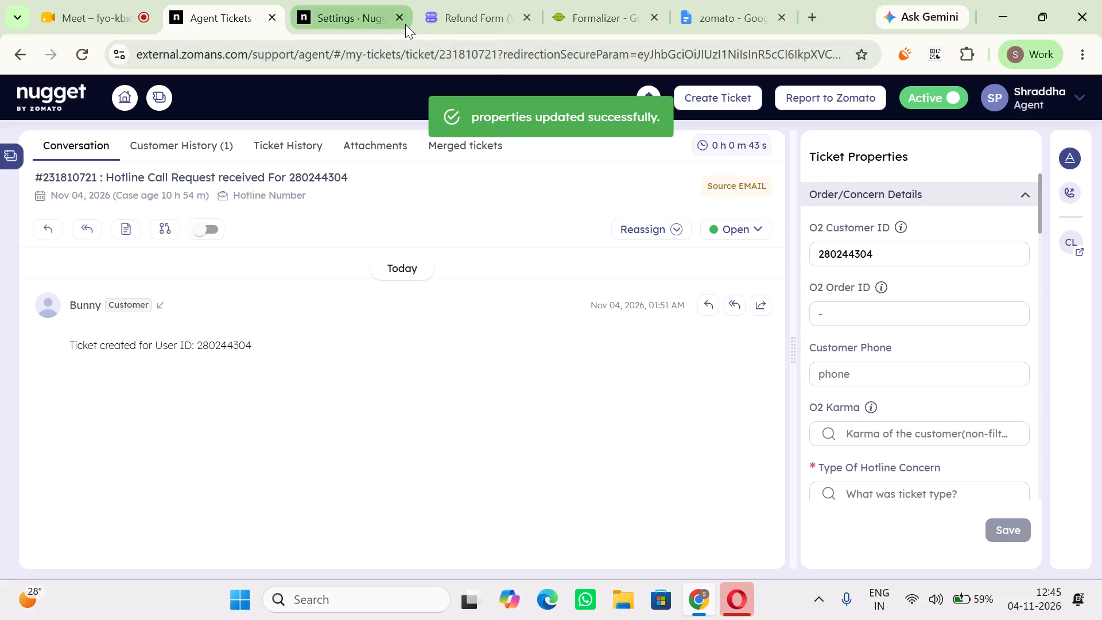
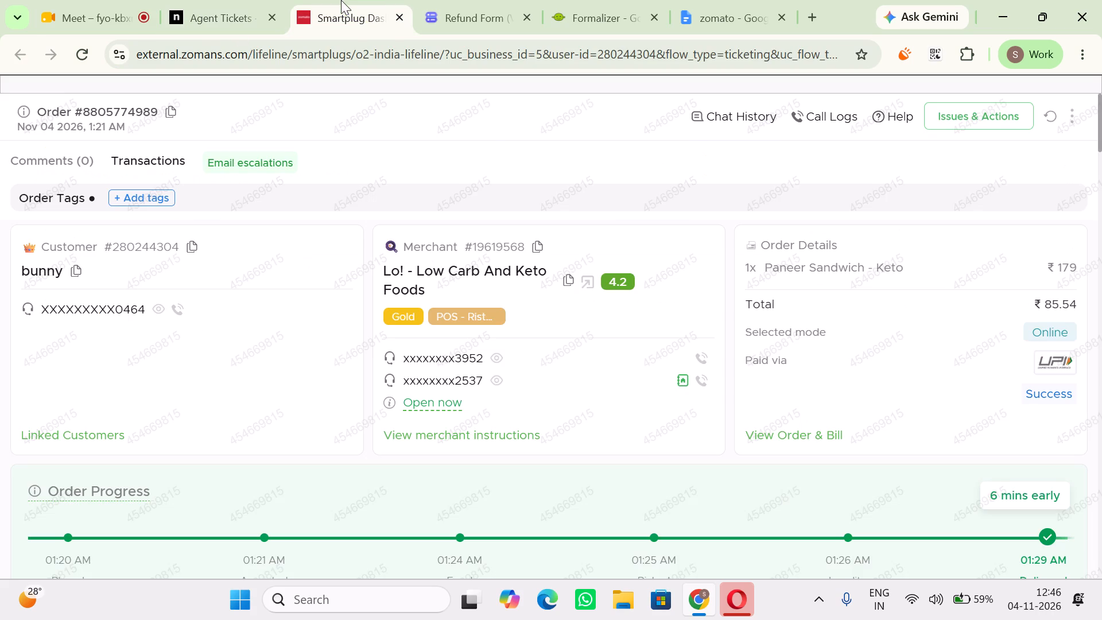
pyautogui.click(161, 199)
pyautogui.write('ho')
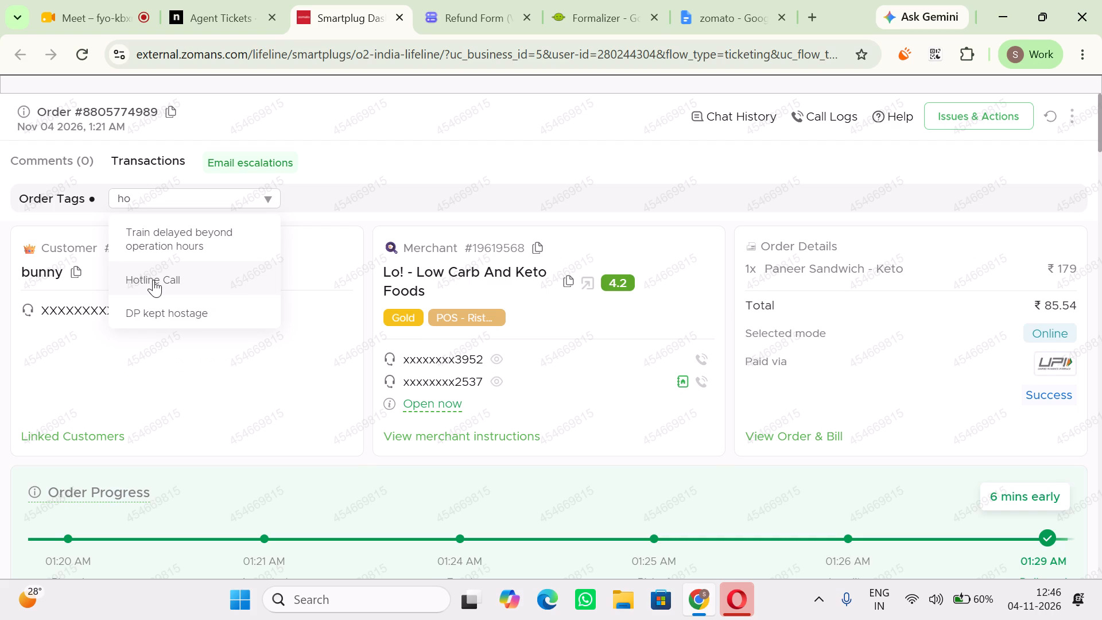
pyautogui.click(153, 280)
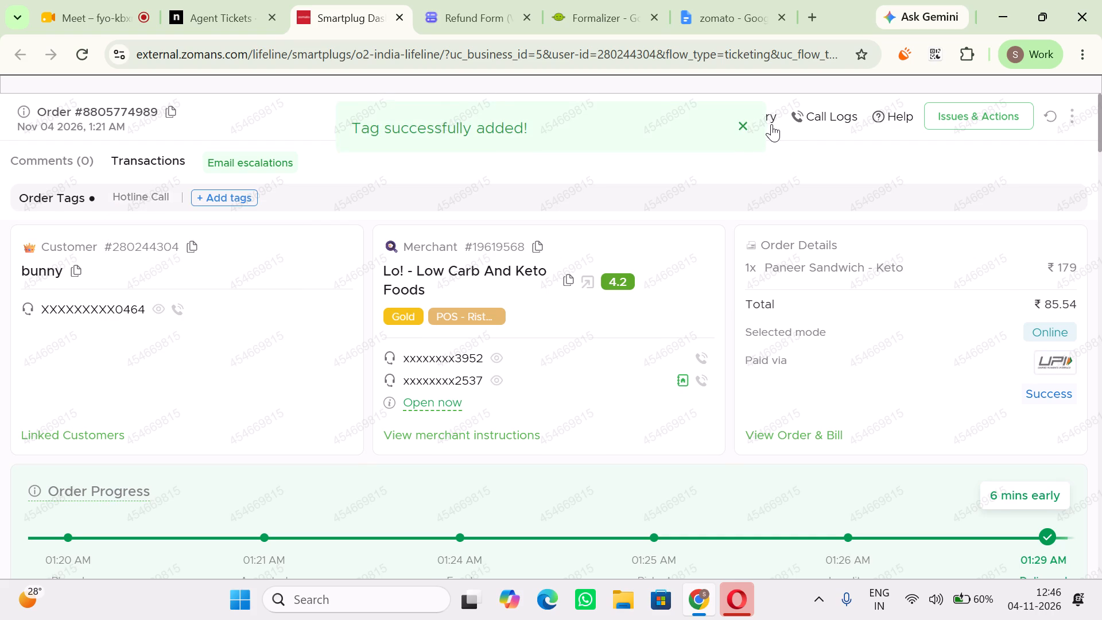
pyautogui.click(770, 124)
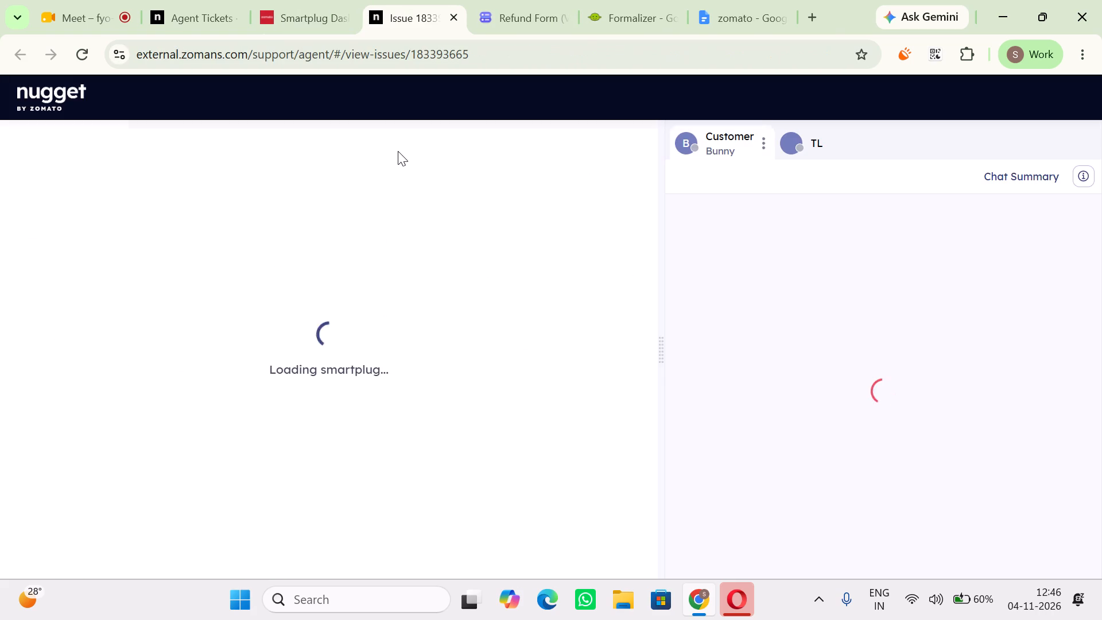
pyautogui.scroll(-1, 767, 450)
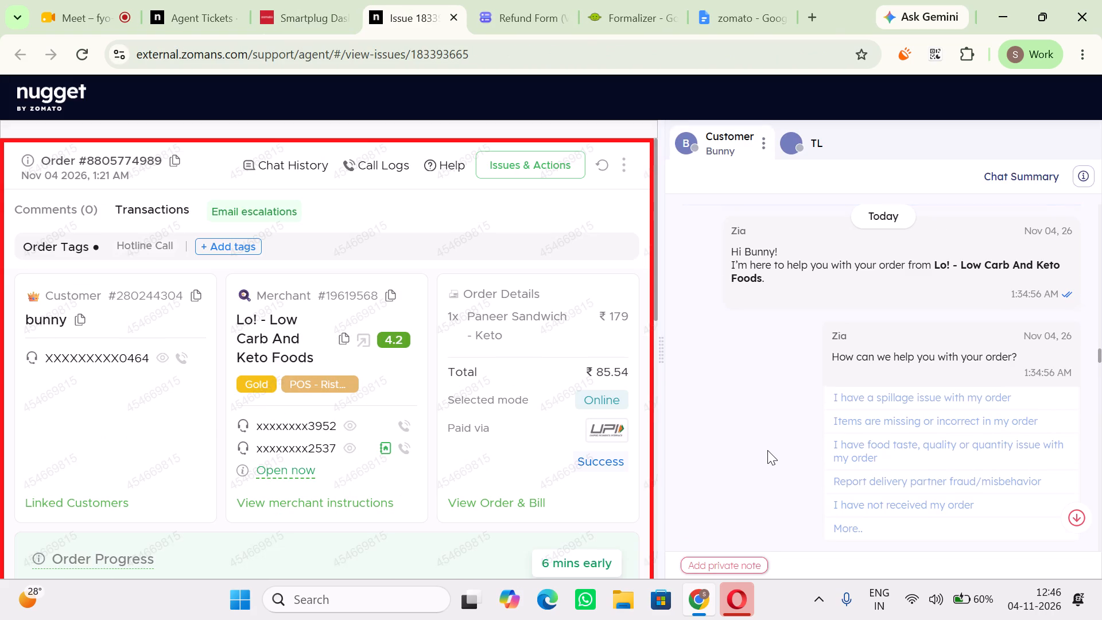
pyautogui.scroll(-3, 767, 450)
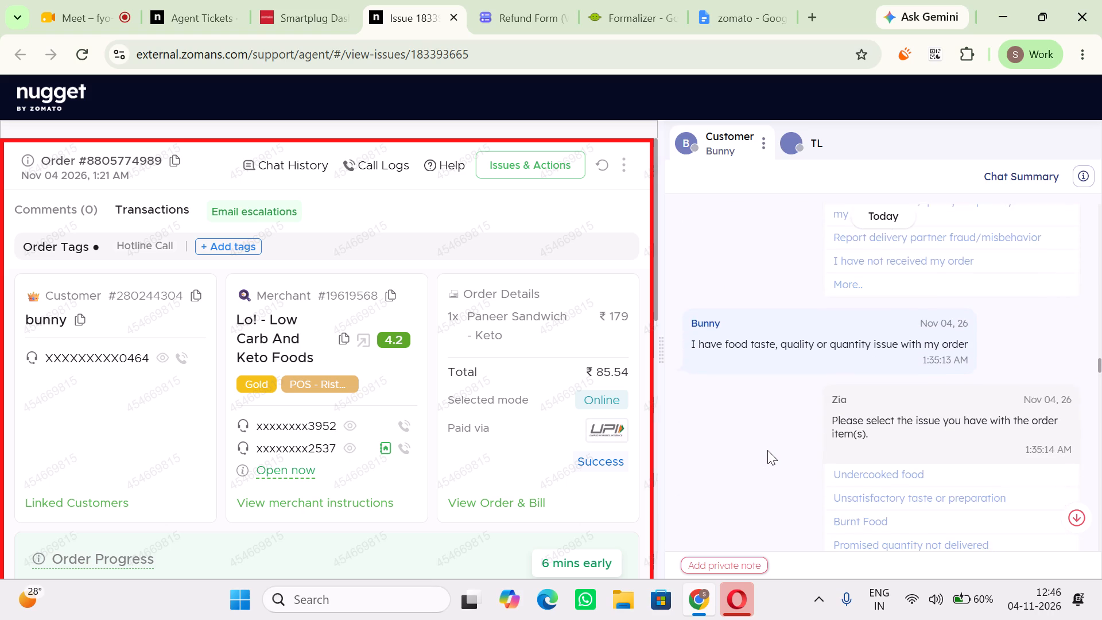
pyautogui.scroll(-3, 767, 450)
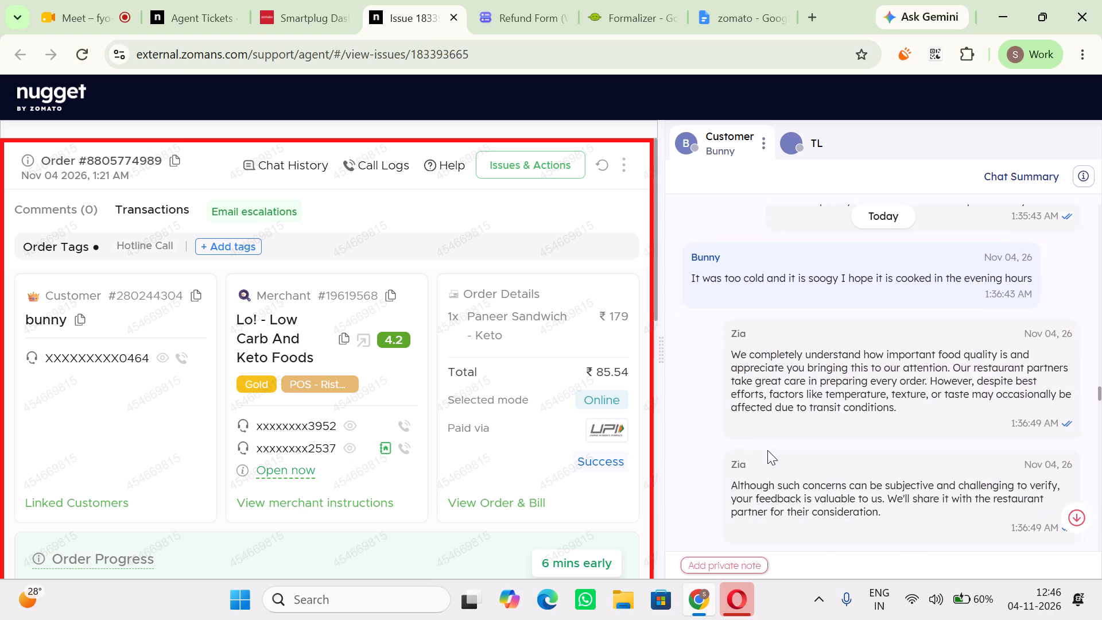
pyautogui.scroll(-2, 767, 450)
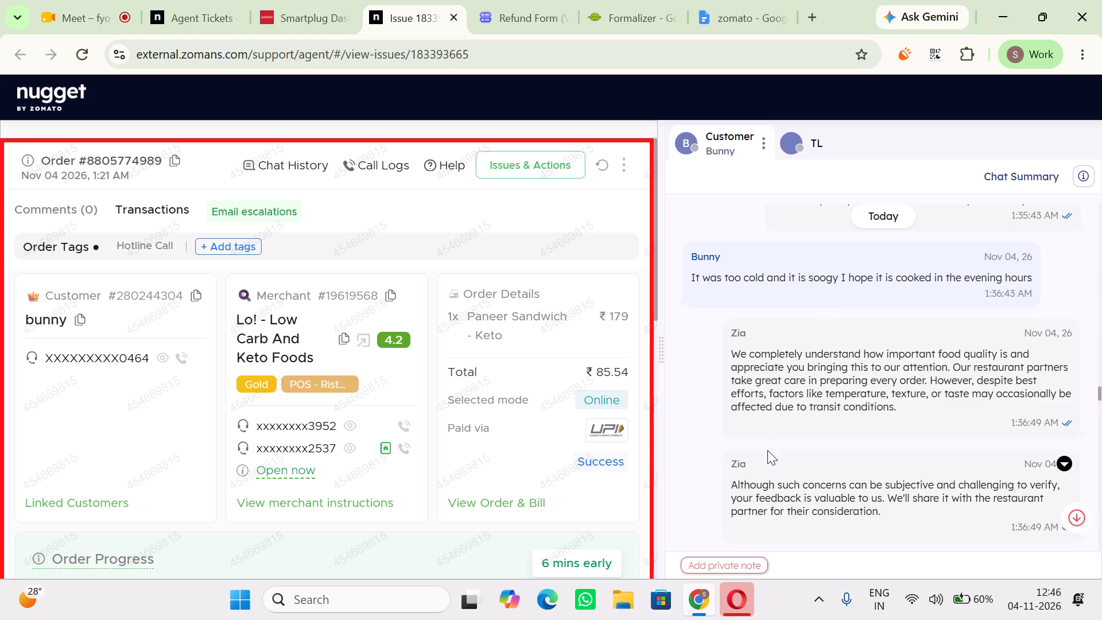
pyautogui.scroll(-1, 767, 450)
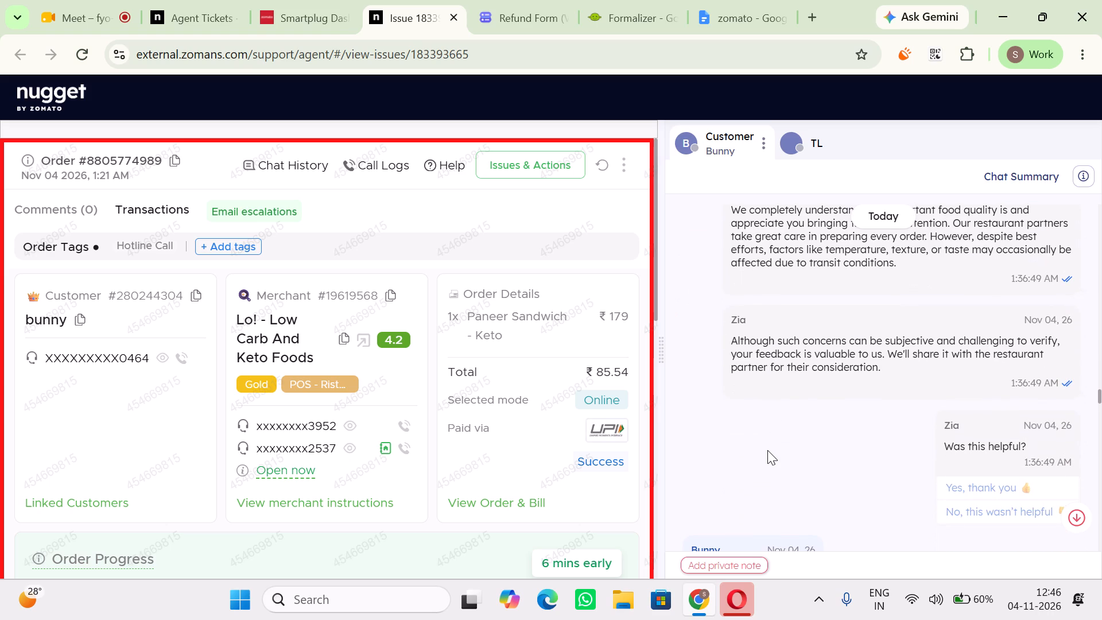
pyautogui.scroll(-5, 767, 450)
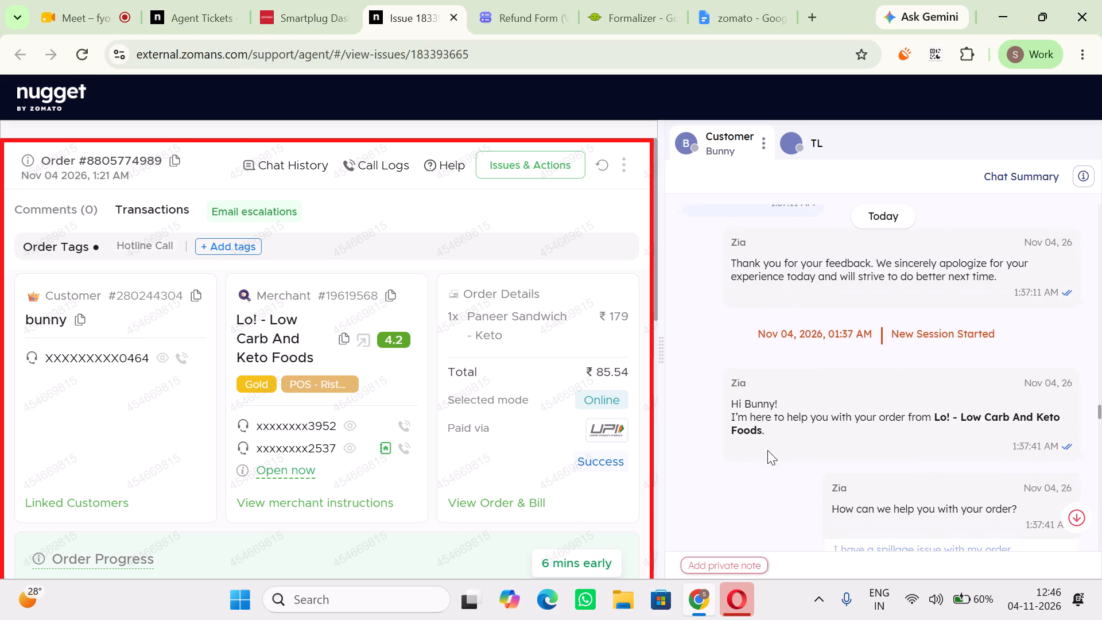
pyautogui.scroll(-7, 767, 450)
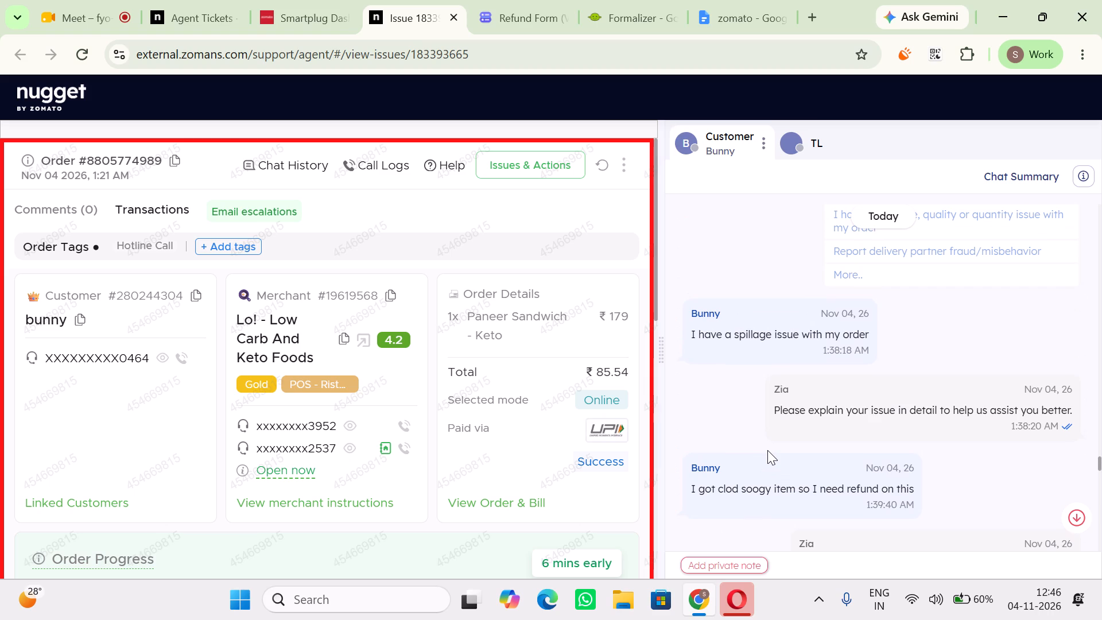
pyautogui.scroll(-1, 767, 450)
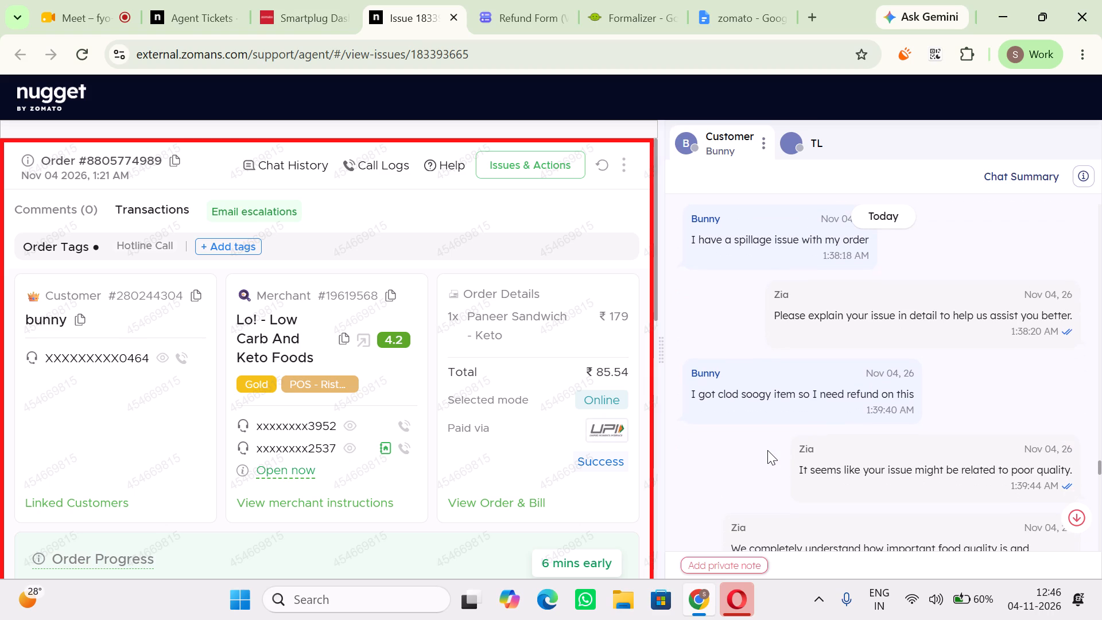
pyautogui.scroll(-2, 767, 450)
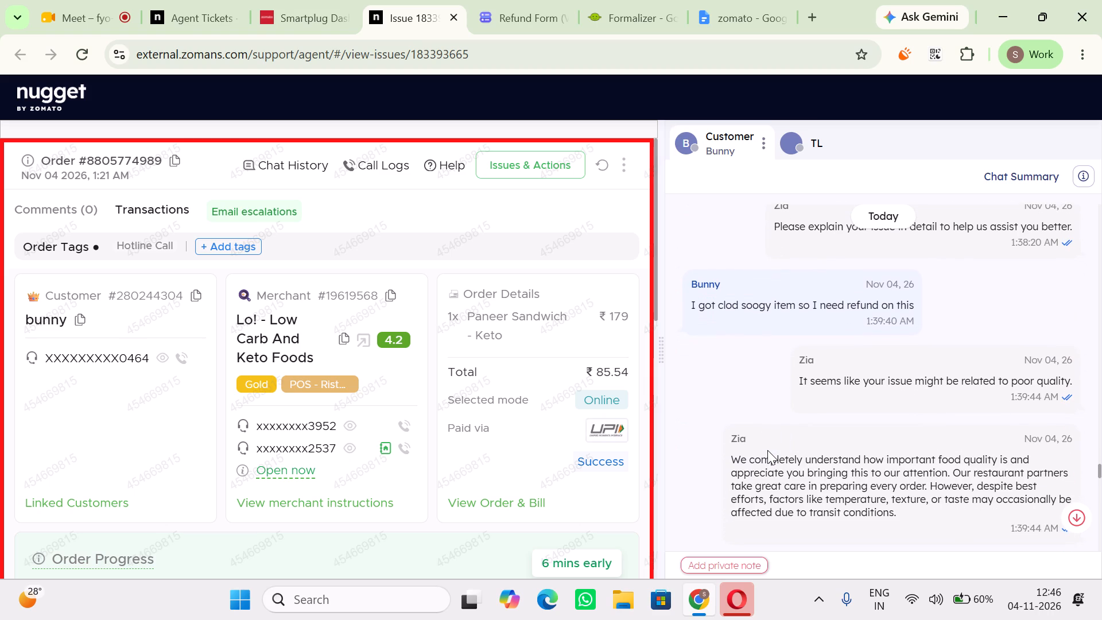
pyautogui.scroll(-1, 767, 450)
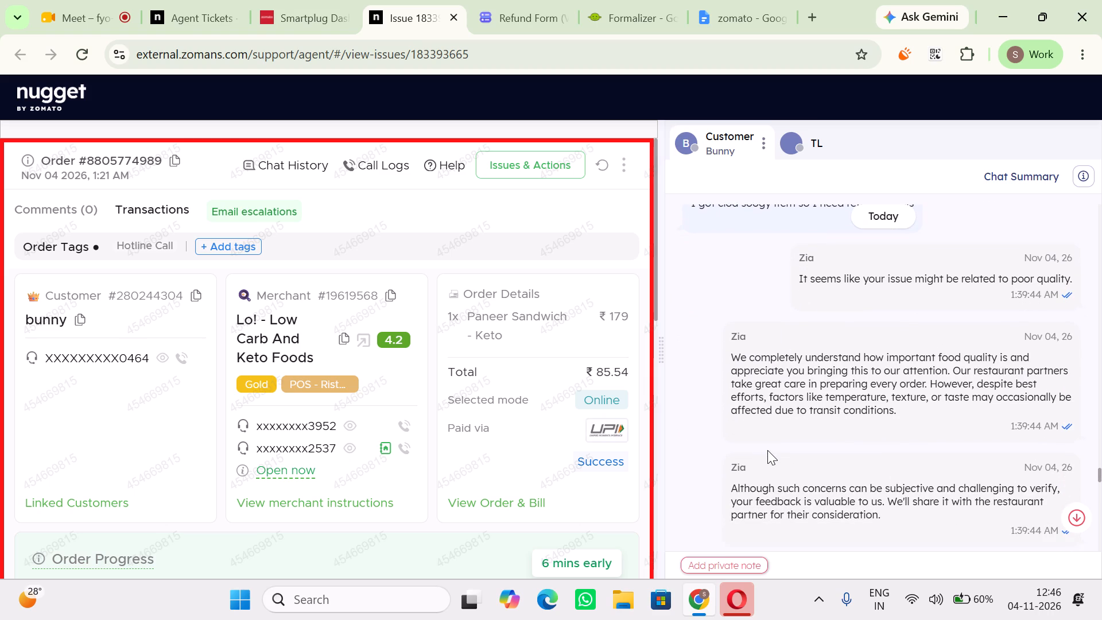
pyautogui.scroll(-4, 767, 450)
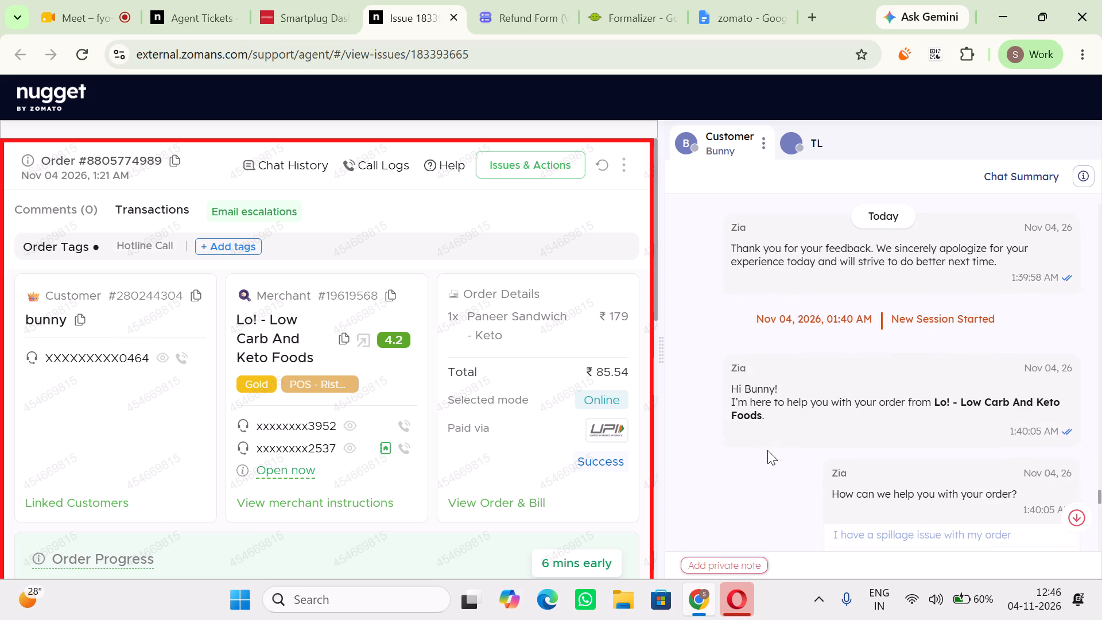
pyautogui.scroll(-7, 767, 450)
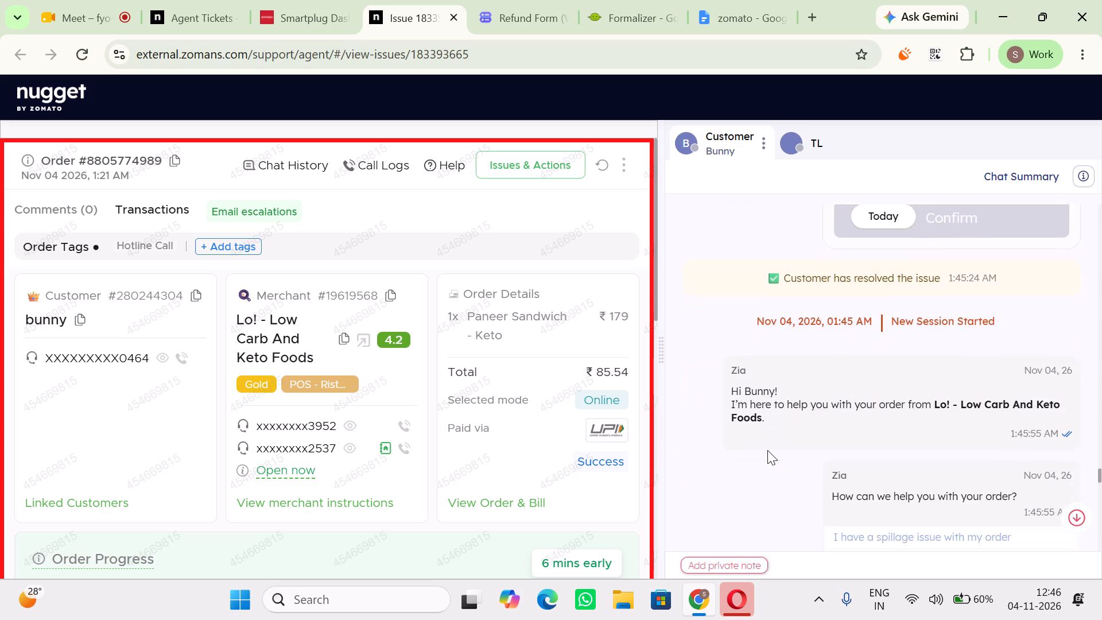
pyautogui.scroll(-2, 767, 450)
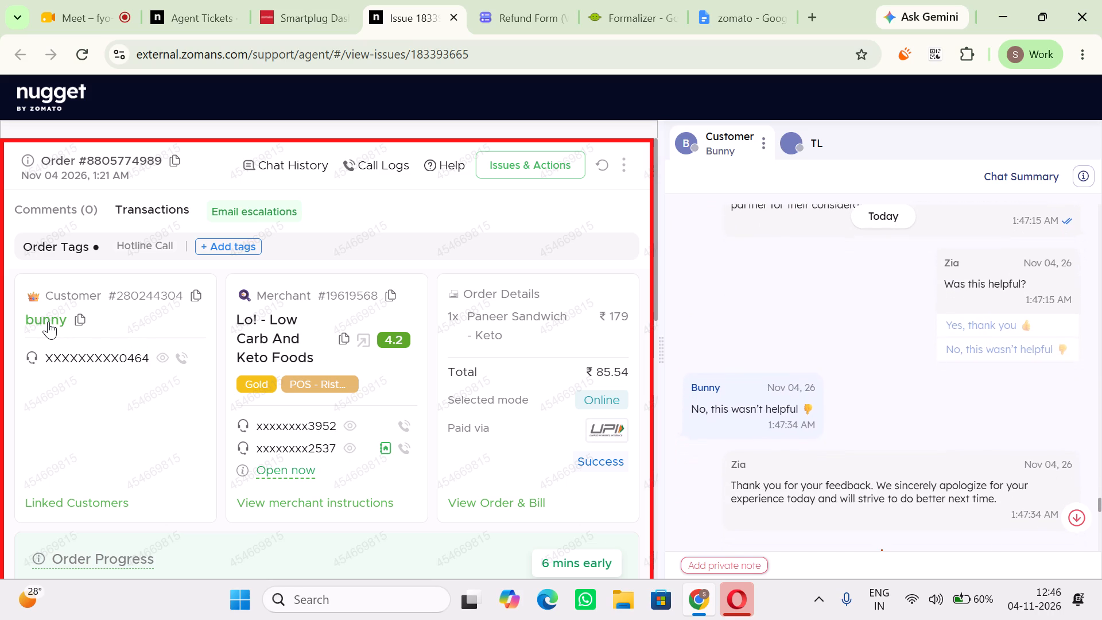
# Check the customer's overview of previous orders and refunds, and close it.
pyautogui.click(48, 321)
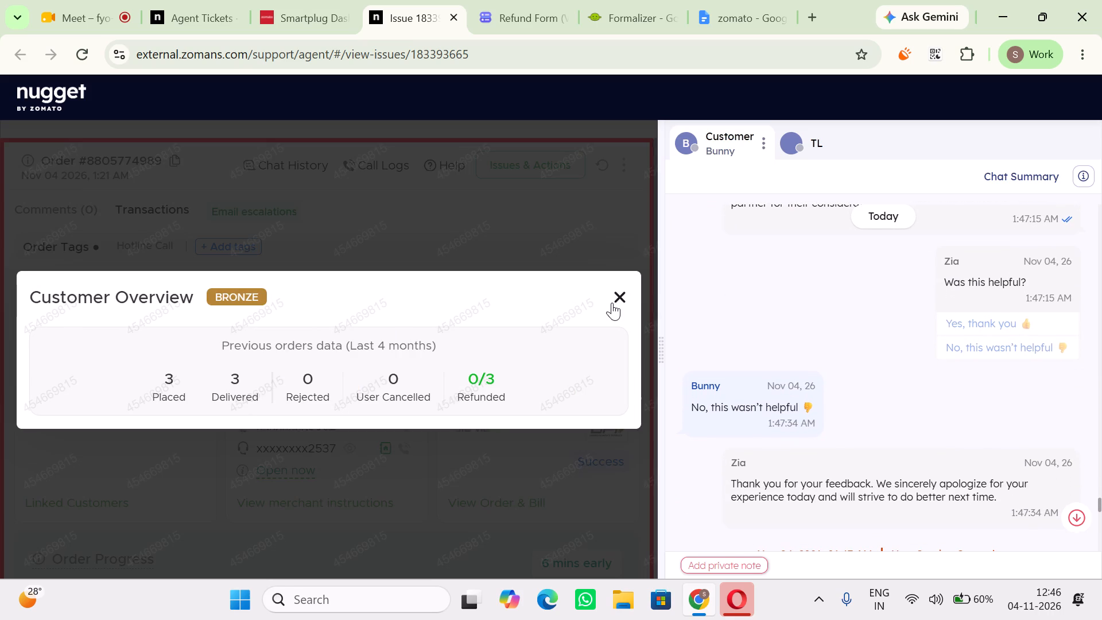
pyautogui.click(612, 303)
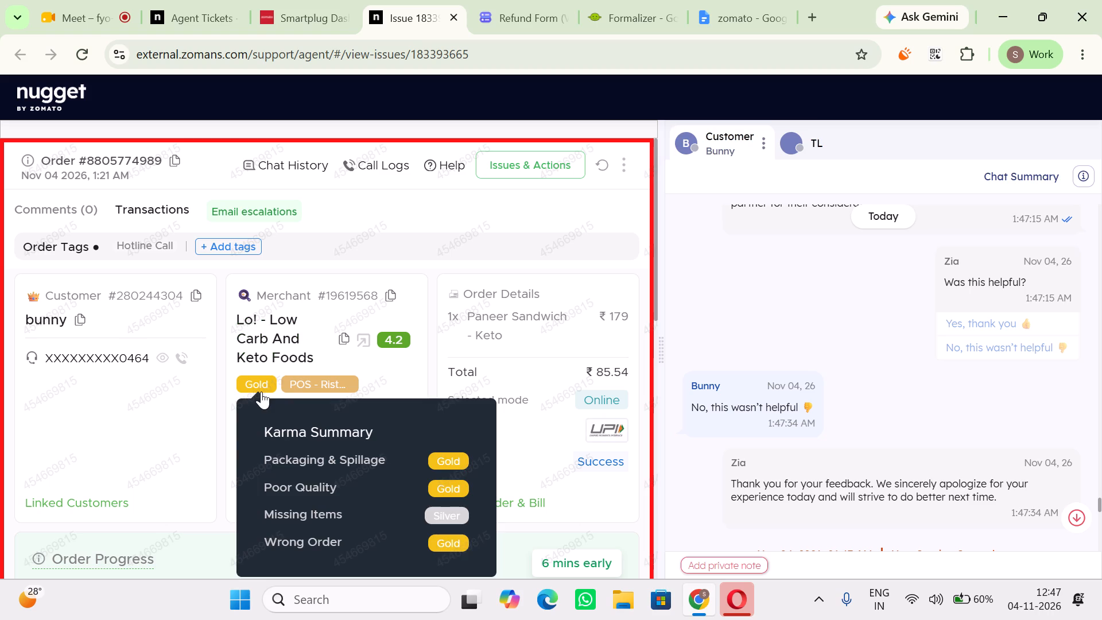
# Review the end of the customer's chat and recheck the replies to the last complaint.
pyautogui.scroll(-9, 744, 462)
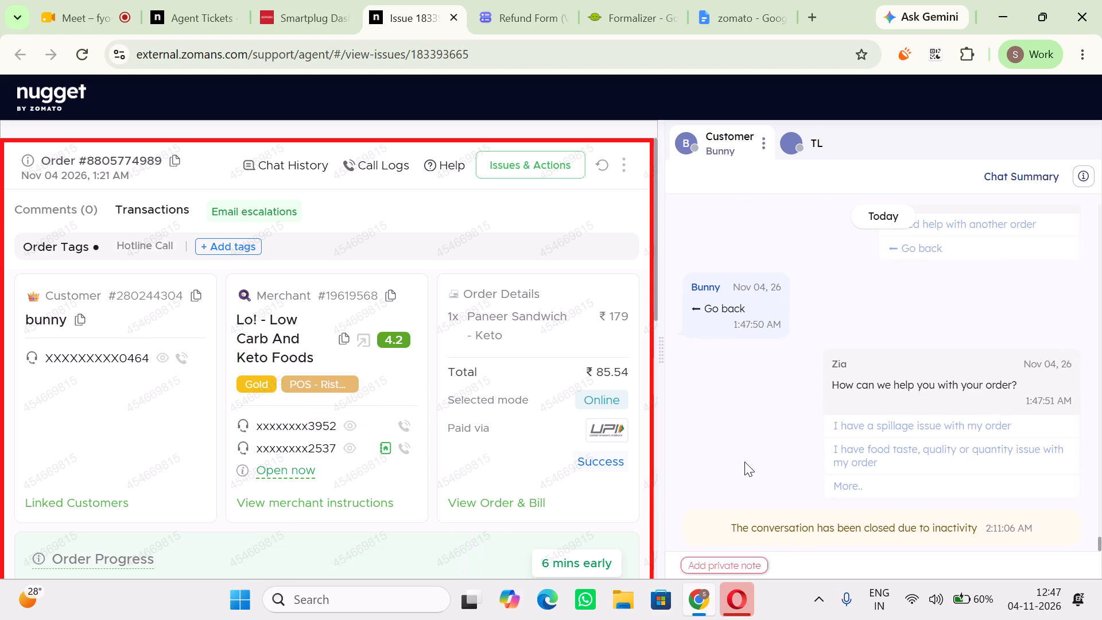
pyautogui.scroll(-4, 744, 462)
pyautogui.scroll(9, 744, 462)
pyautogui.scroll(4, 461, 406)
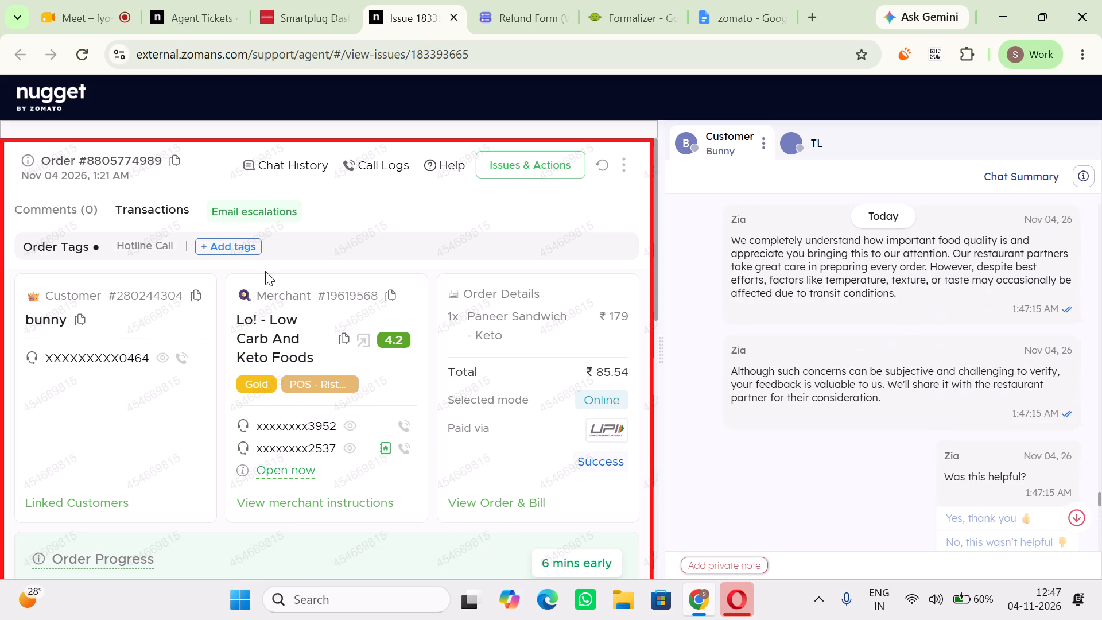
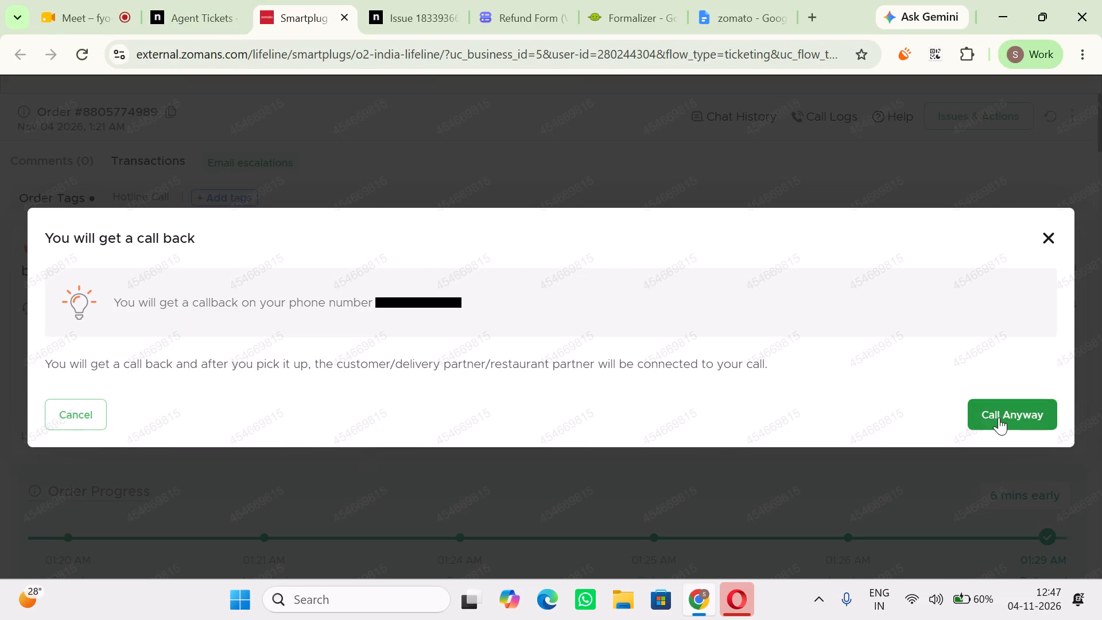
# Mute the site of the Meet call tab.
pyautogui.rightClick(57, 15)
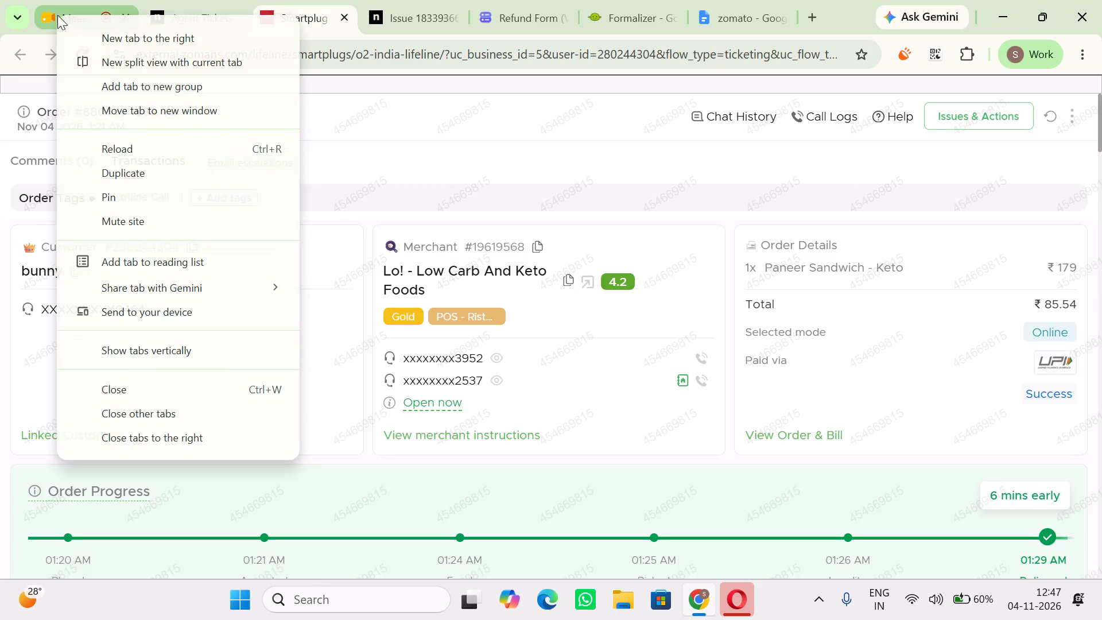
pyautogui.click(137, 223)
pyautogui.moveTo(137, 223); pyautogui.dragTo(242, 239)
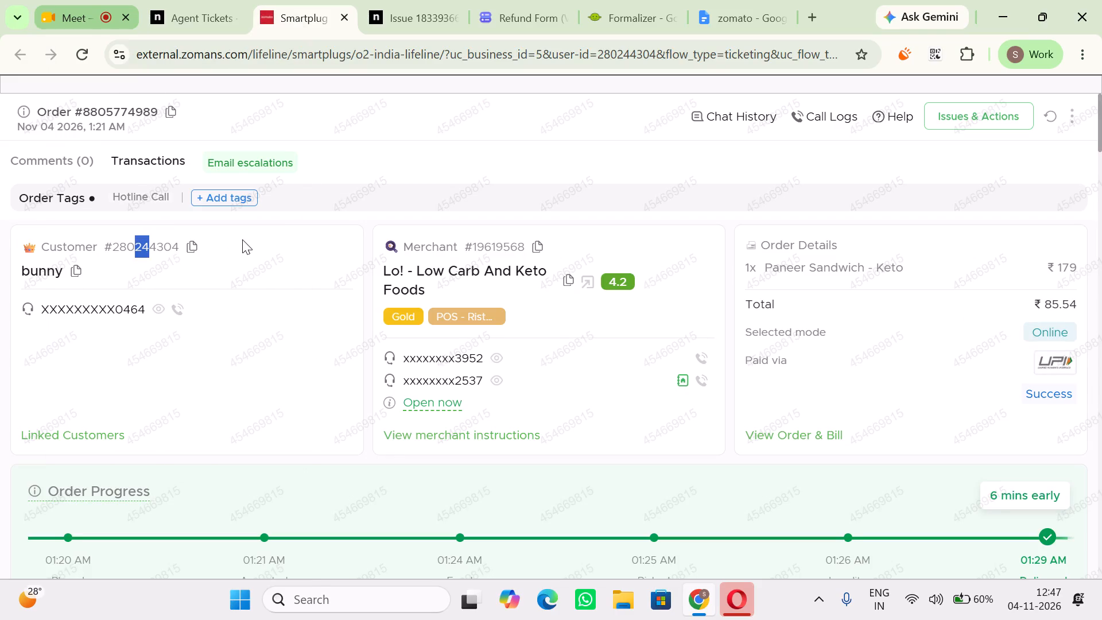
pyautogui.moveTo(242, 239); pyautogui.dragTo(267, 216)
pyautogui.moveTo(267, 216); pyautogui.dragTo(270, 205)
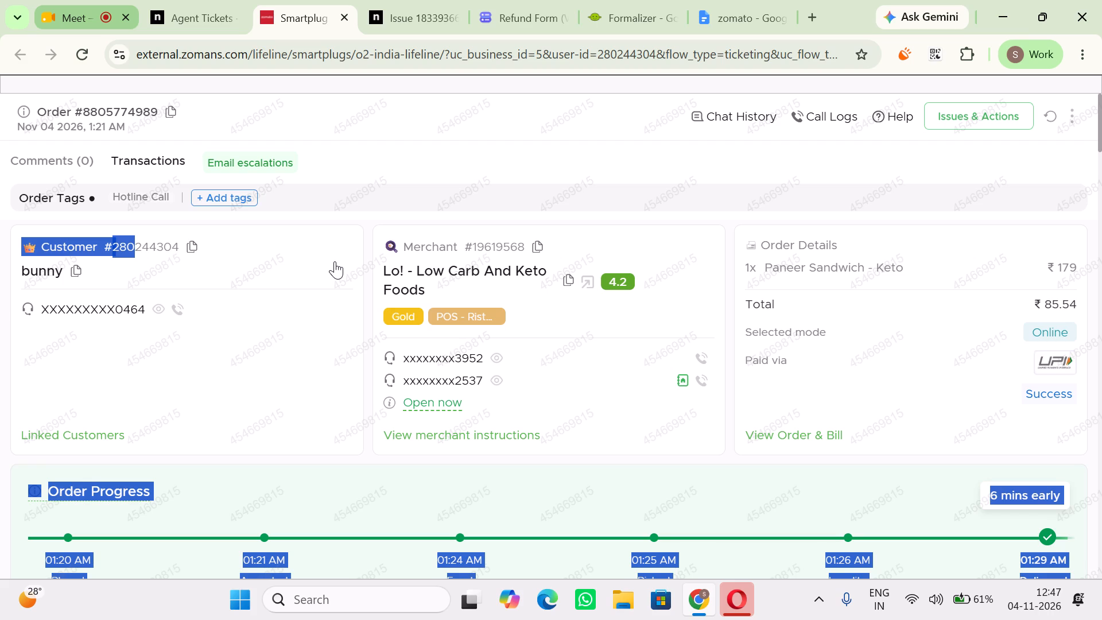
pyautogui.scroll(-1, 335, 261)
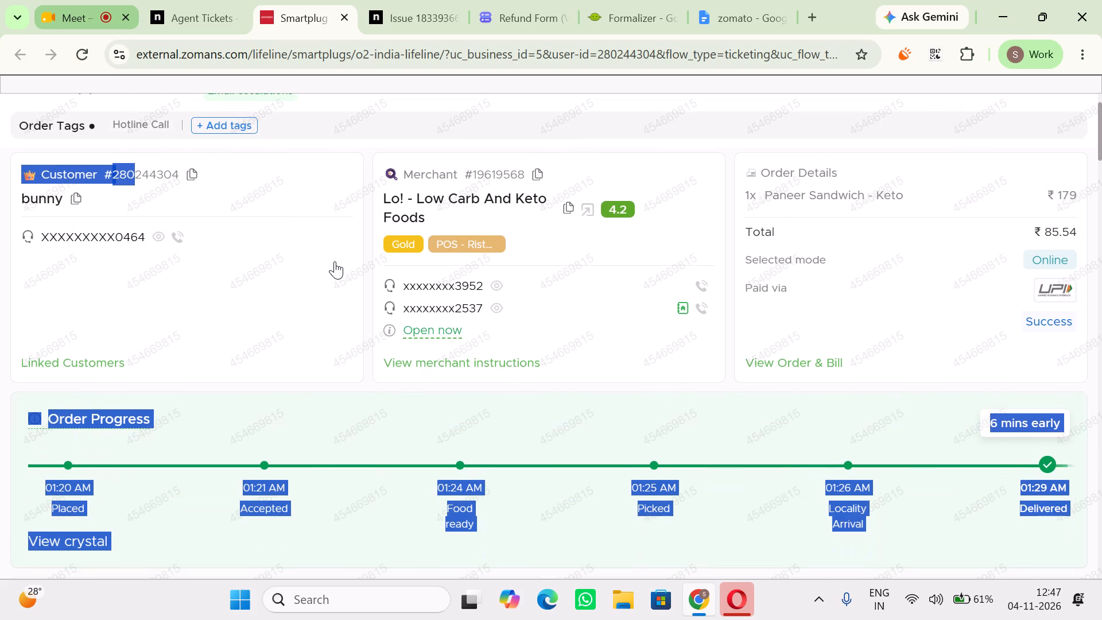
pyautogui.scroll(-2, 335, 261)
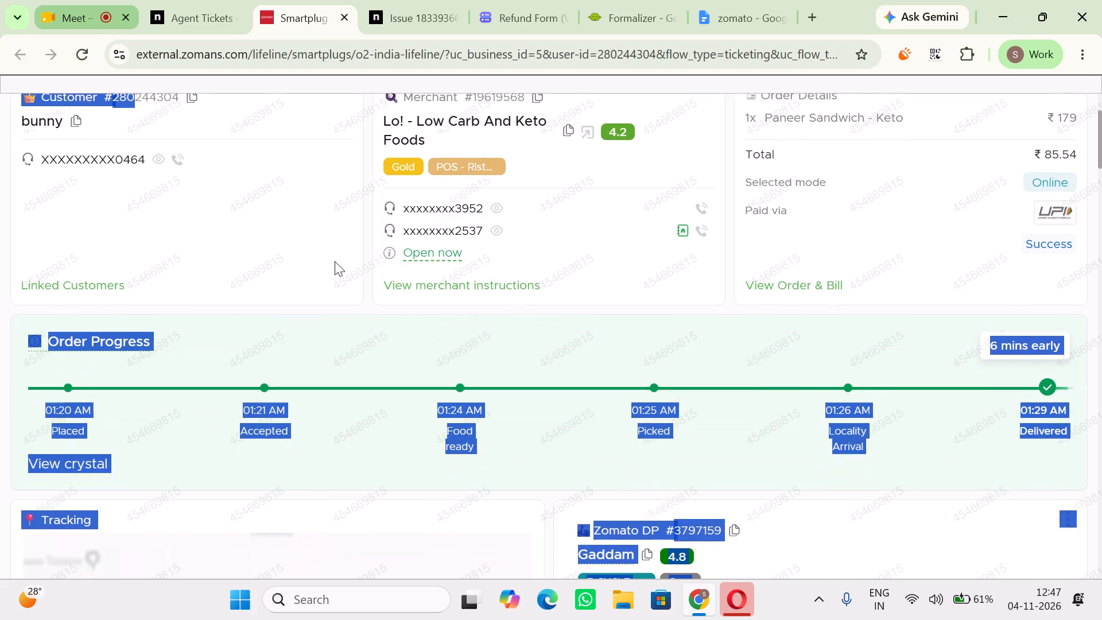
pyautogui.scroll(-4, 335, 261)
pyautogui.click(431, 258)
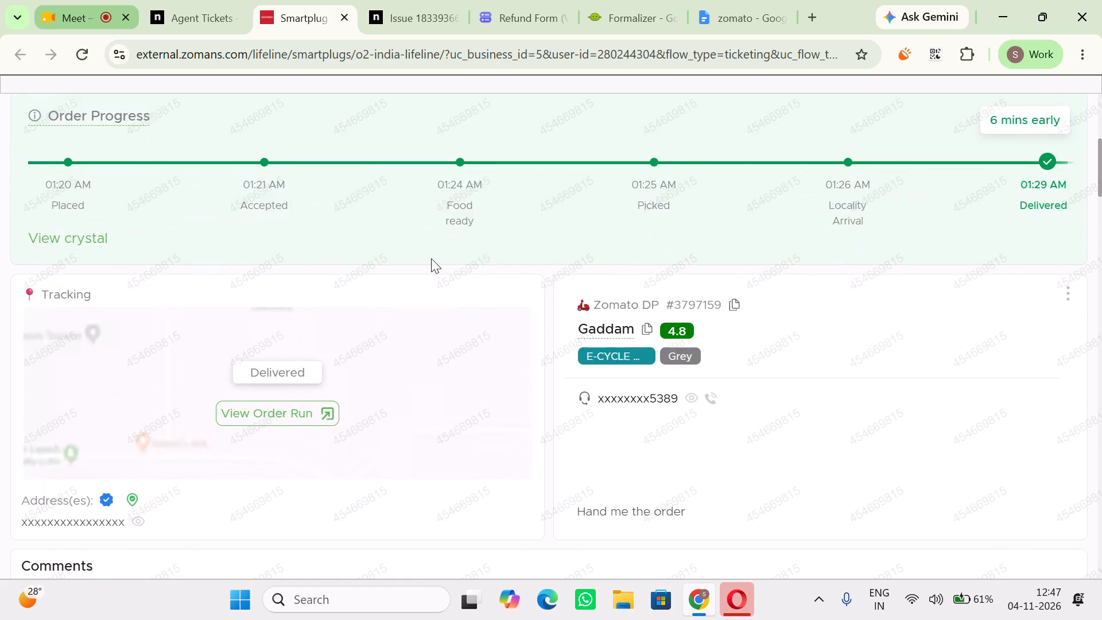
pyautogui.scroll(-6, 431, 258)
pyautogui.scroll(2, 431, 258)
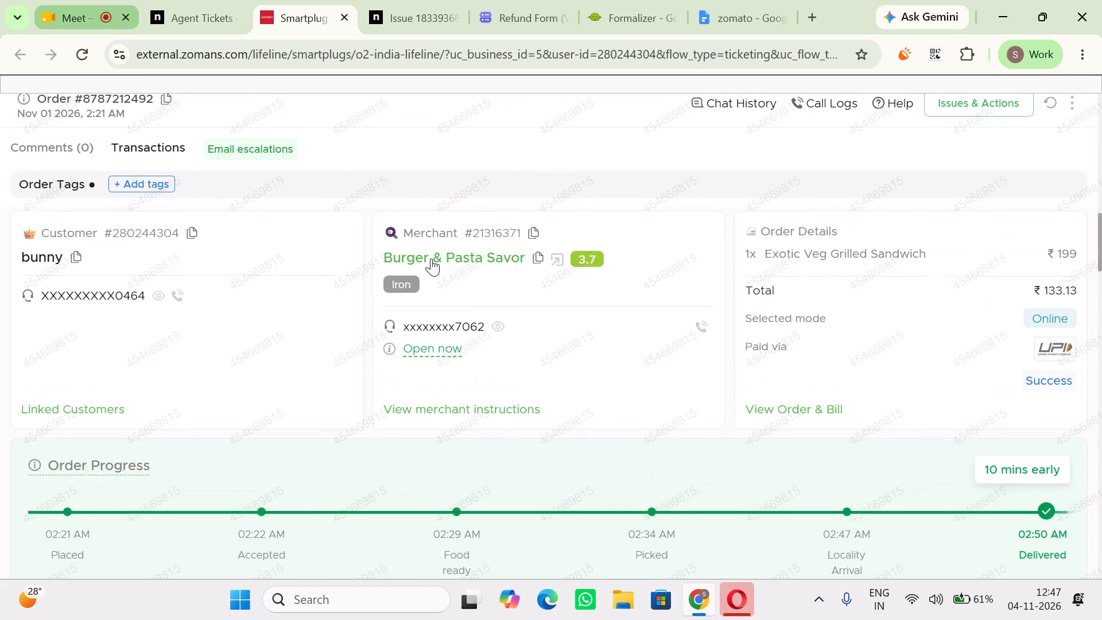
pyautogui.scroll(7, 431, 258)
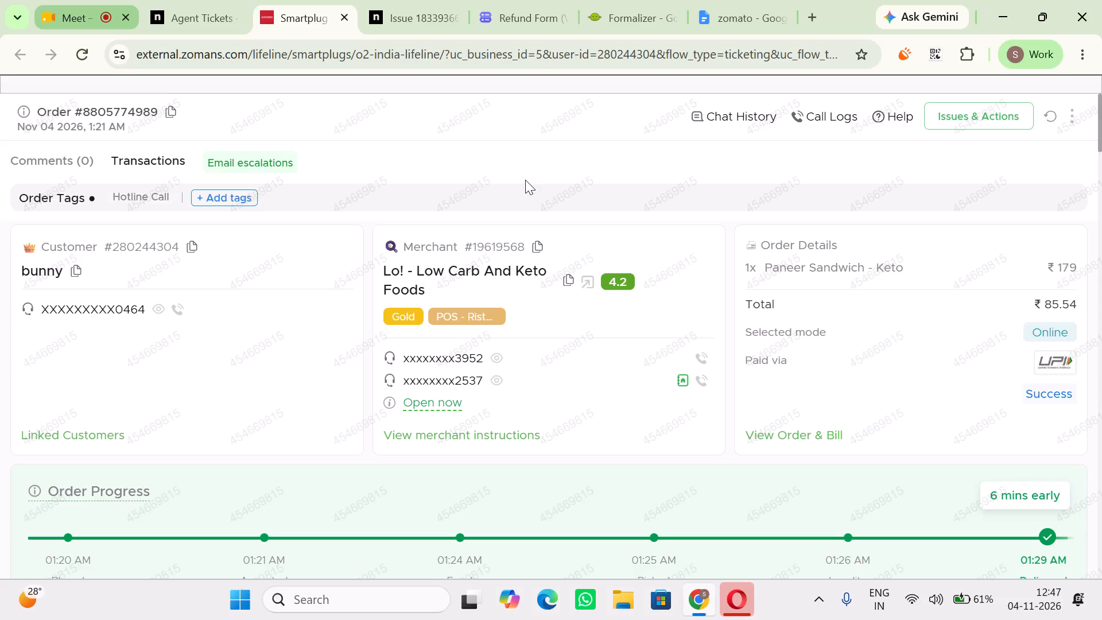
pyautogui.click(814, 114)
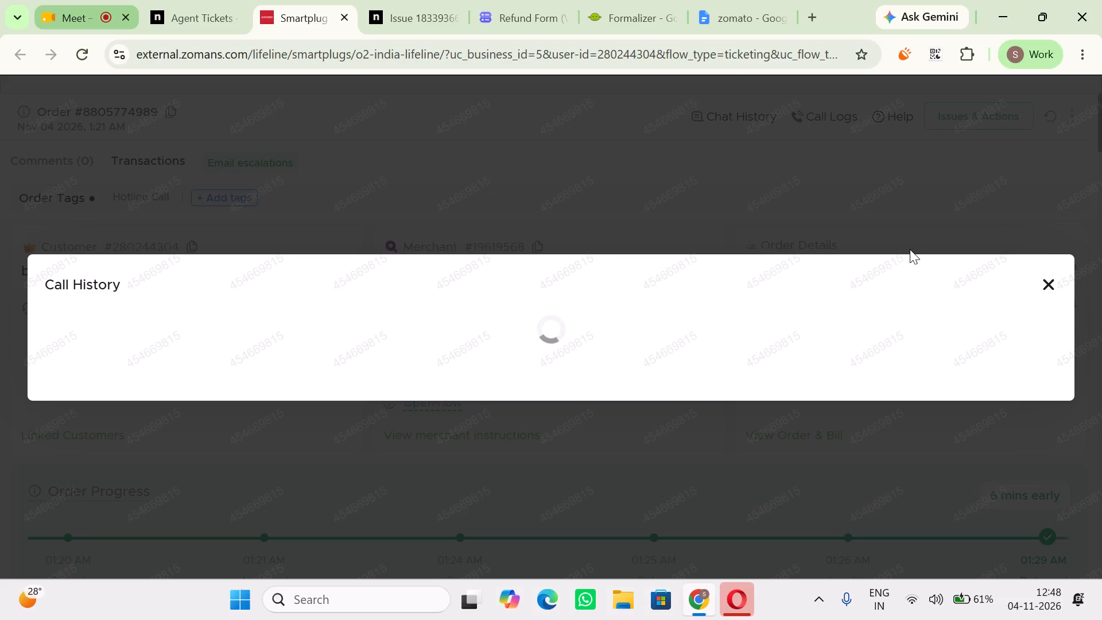
pyautogui.click(1056, 185)
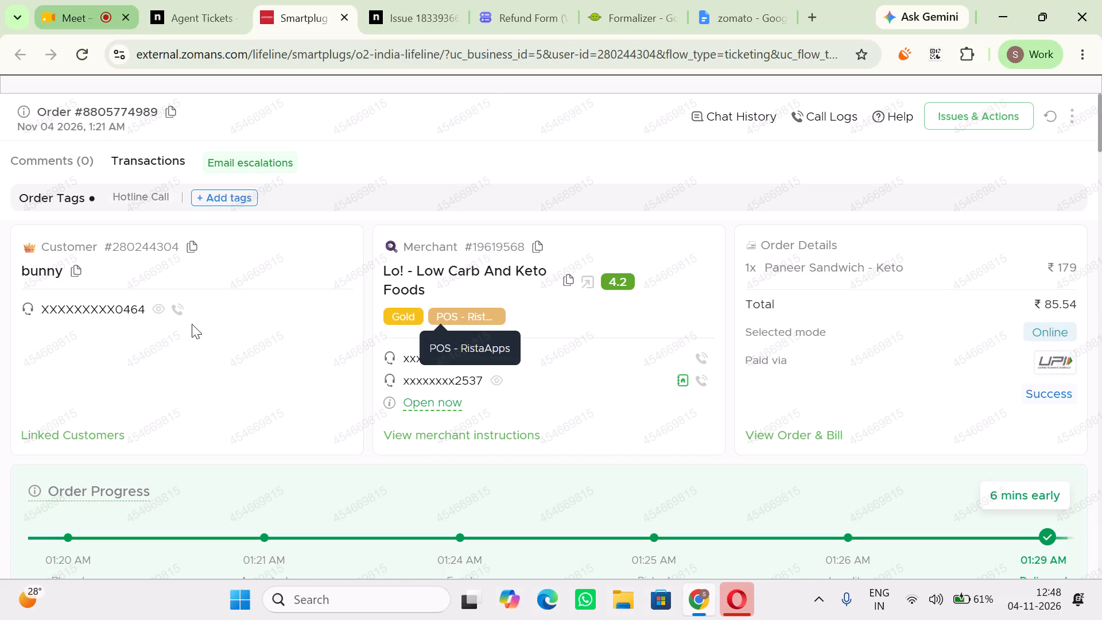
pyautogui.click(179, 312)
pyautogui.moveTo(1000, 397); pyautogui.dragTo(1013, 411)
pyautogui.click(1013, 411)
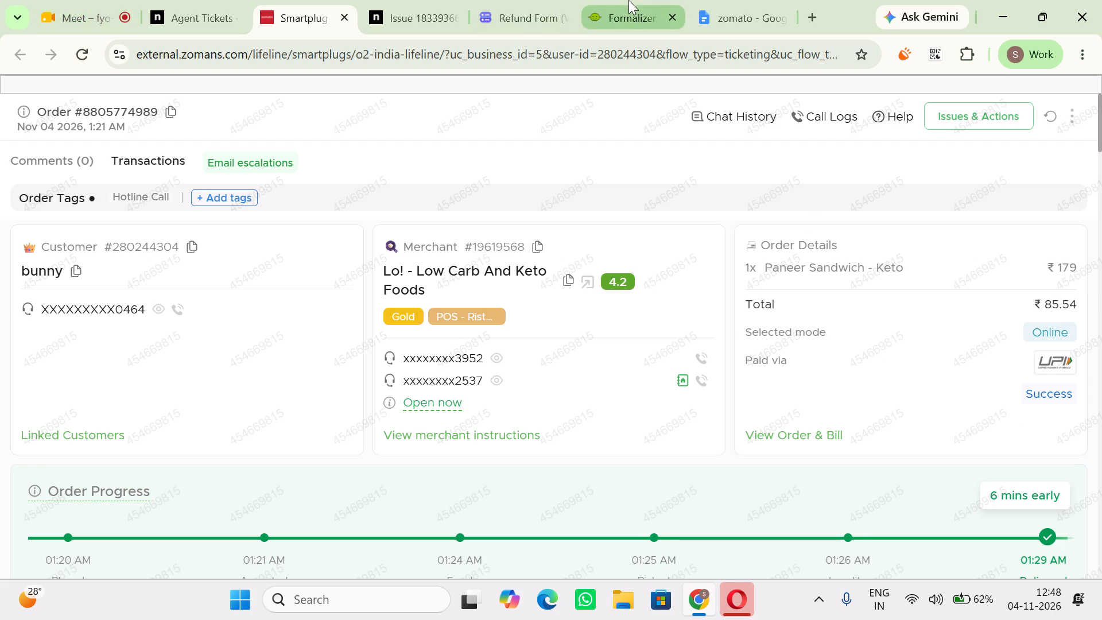
# Find the No Answer guideline in the zomato notes document and select the phrase 'Did not answer'.
pyautogui.click(187, 7)
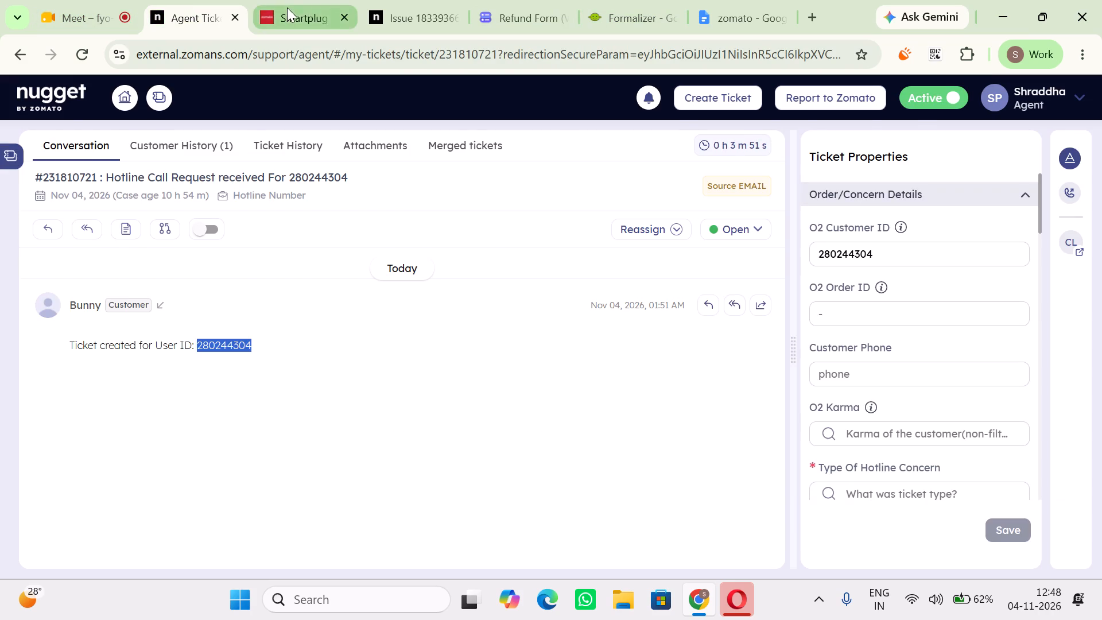
pyautogui.click(287, 7)
pyautogui.click(391, 29)
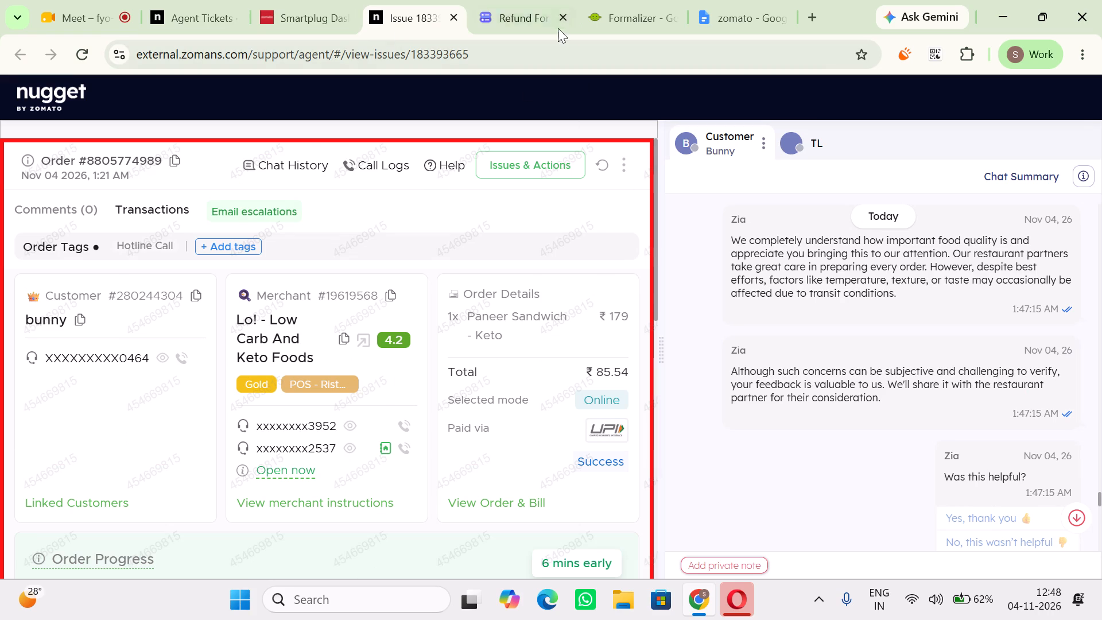
pyautogui.click(558, 28)
pyautogui.click(603, 25)
pyautogui.click(732, 14)
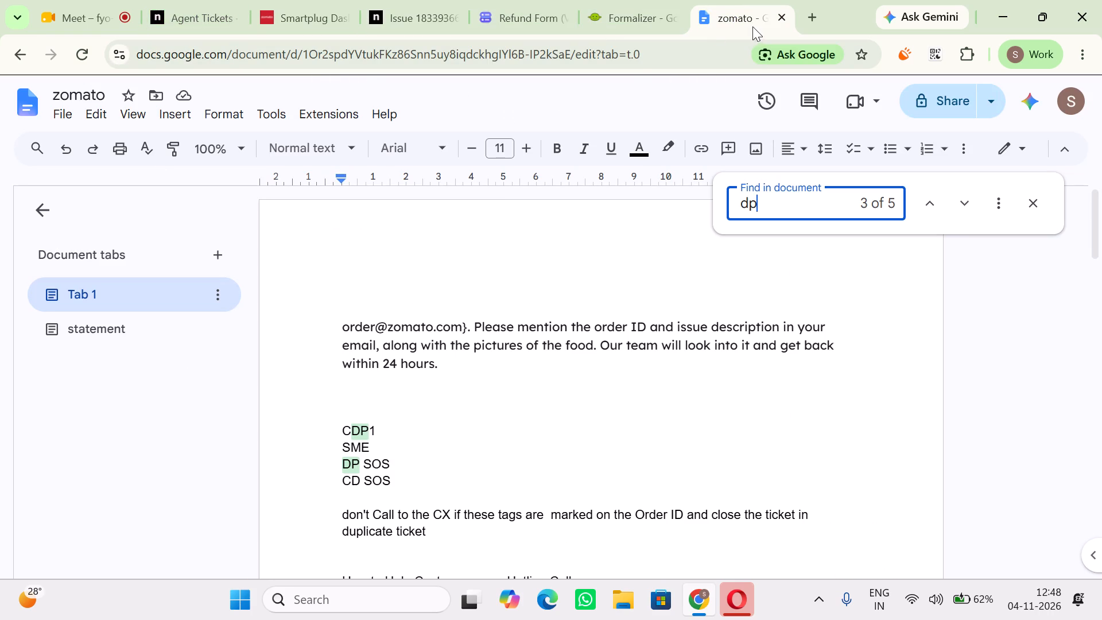
pyautogui.scroll(-3, 571, 339)
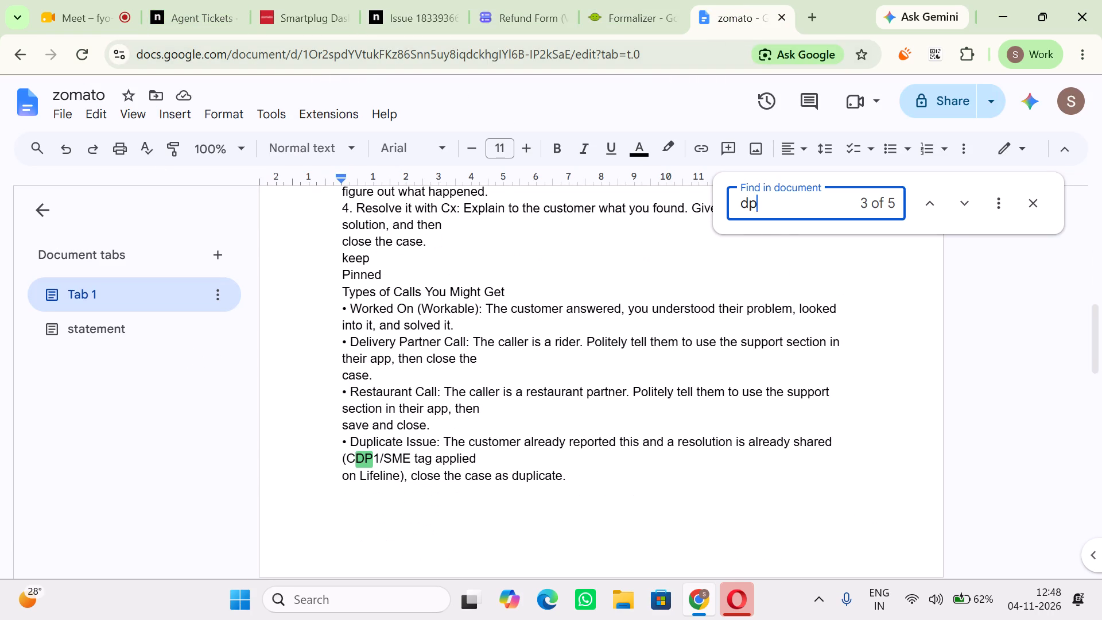
pyautogui.scroll(-1, 487, 375)
pyautogui.scroll(-2, 427, 427)
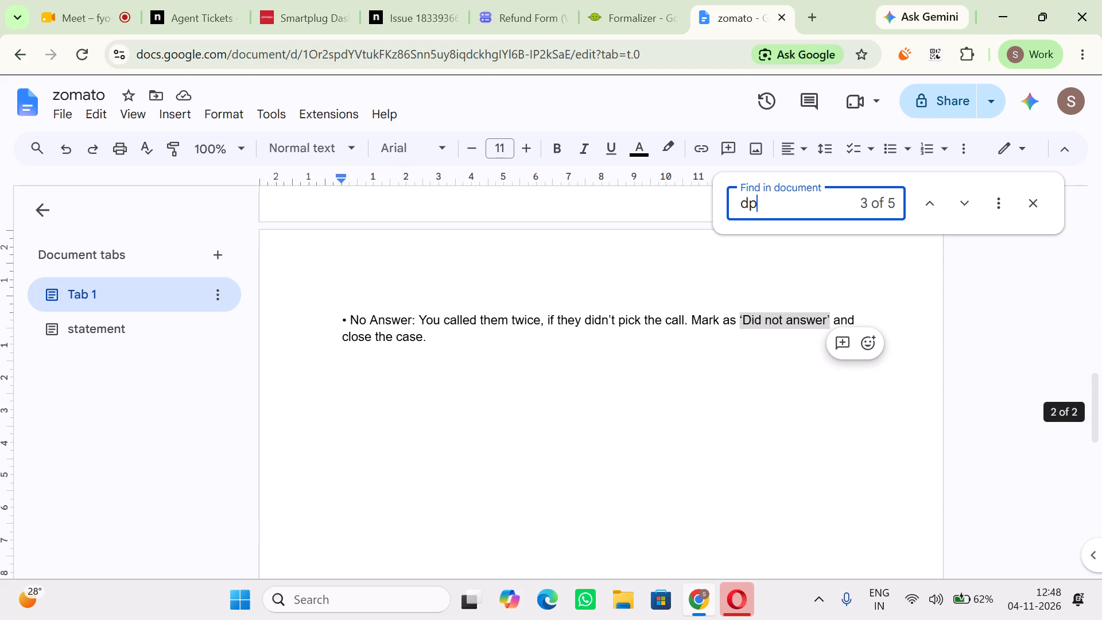
pyautogui.click(744, 318)
pyautogui.moveTo(744, 318); pyautogui.dragTo(812, 327)
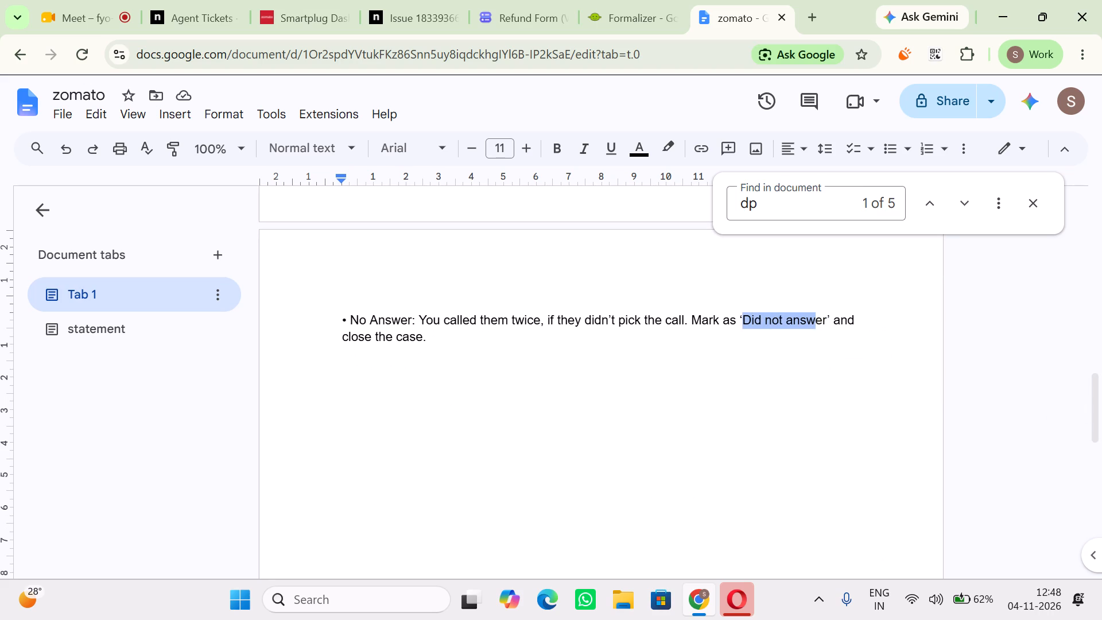
pyautogui.moveTo(812, 327); pyautogui.dragTo(831, 321)
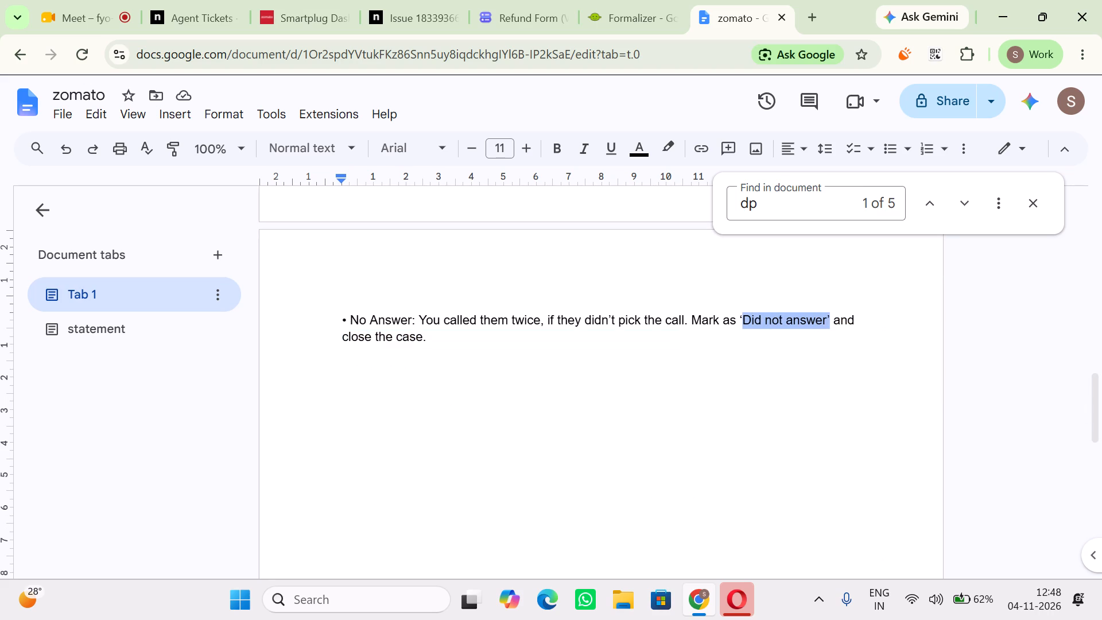
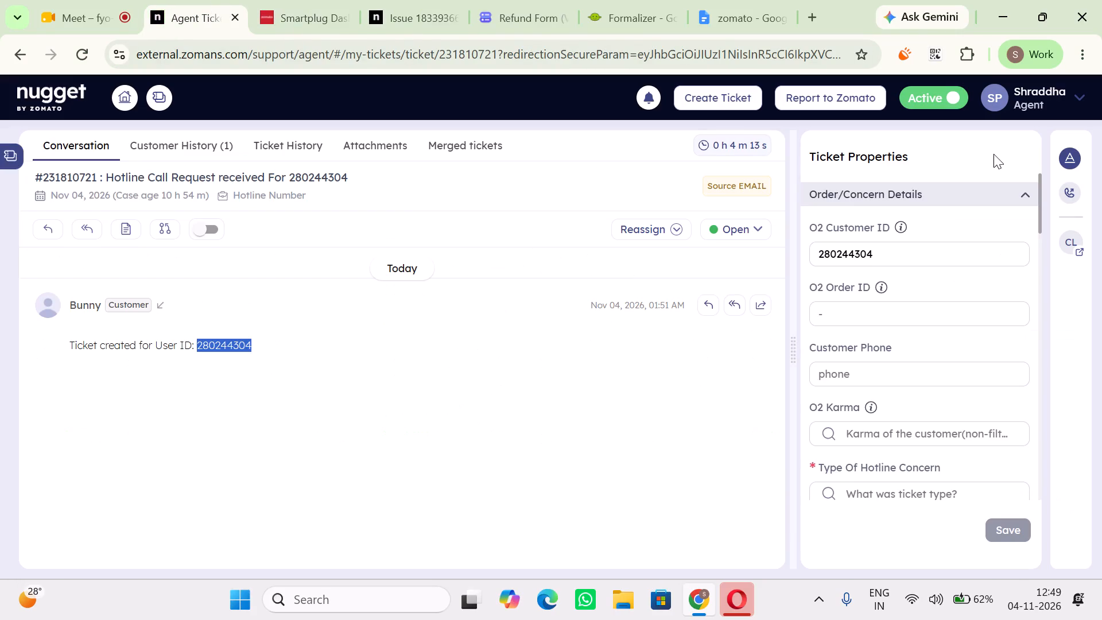
# Open the agent's productivity hours page, review the figures and half-hourly trends for Yesterday, and switch the period back to Today.
pyautogui.click(1056, 97)
pyautogui.click(917, 198)
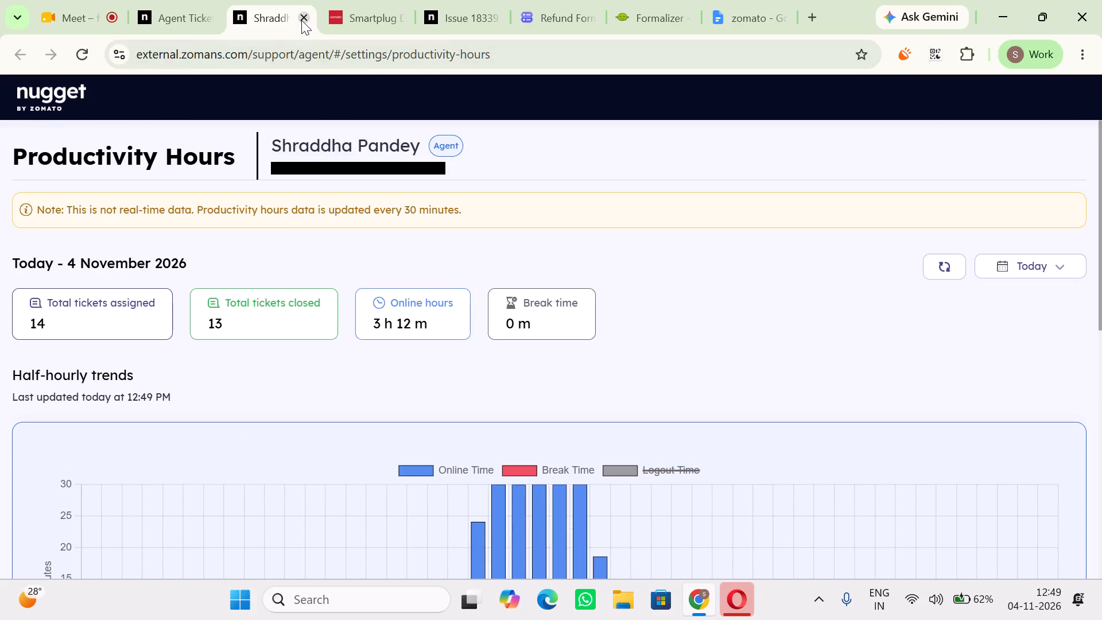
pyautogui.click(1038, 256)
pyautogui.click(1000, 335)
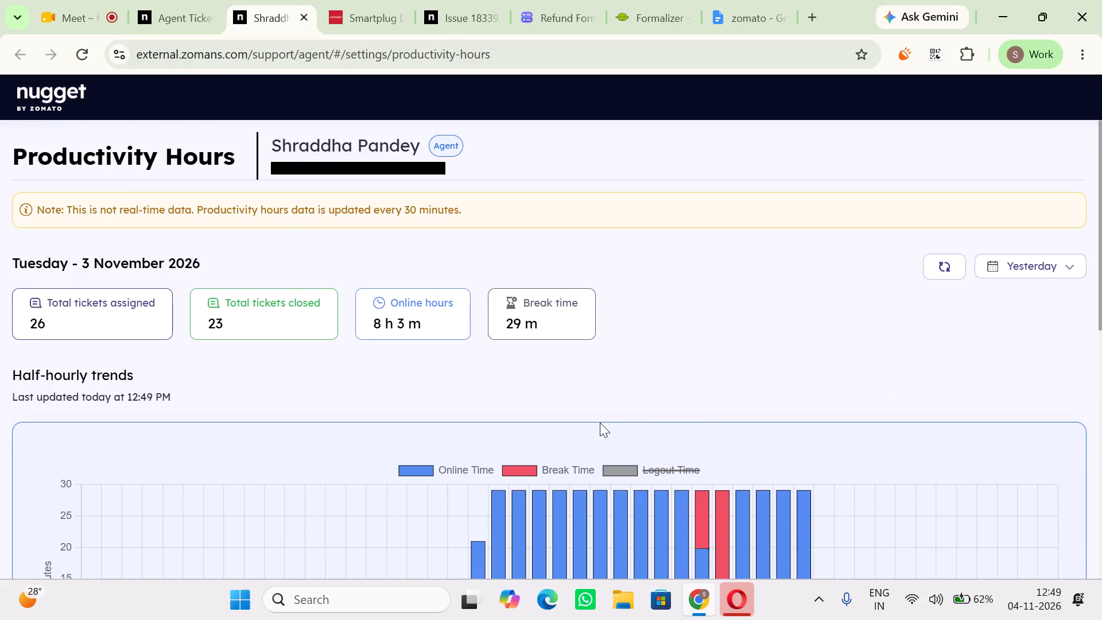
pyautogui.scroll(-1, 600, 423)
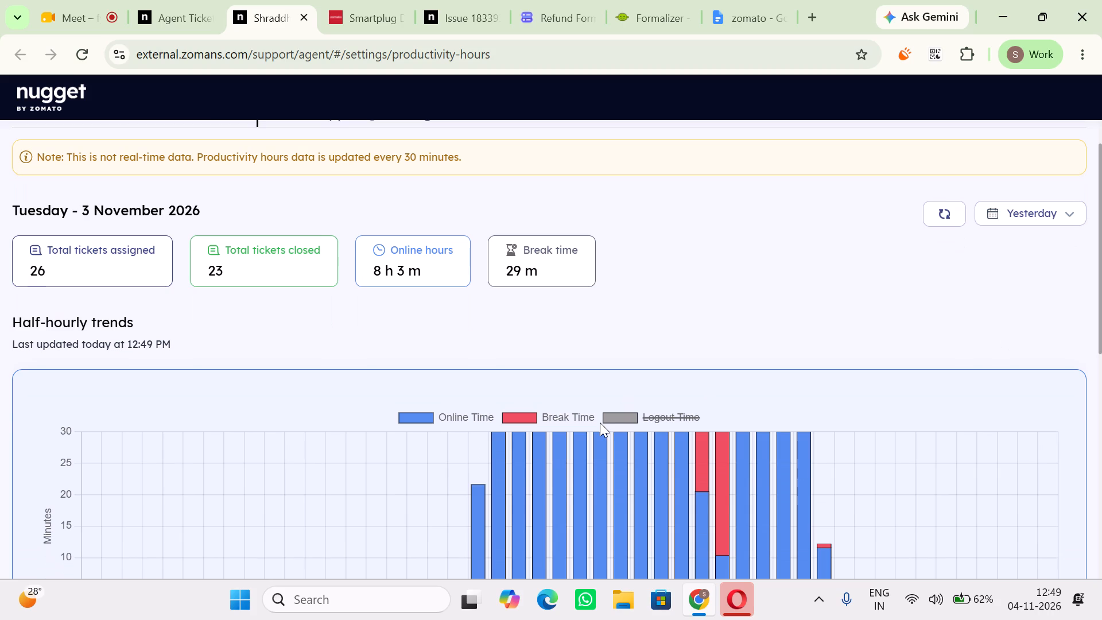
pyautogui.click(1044, 208)
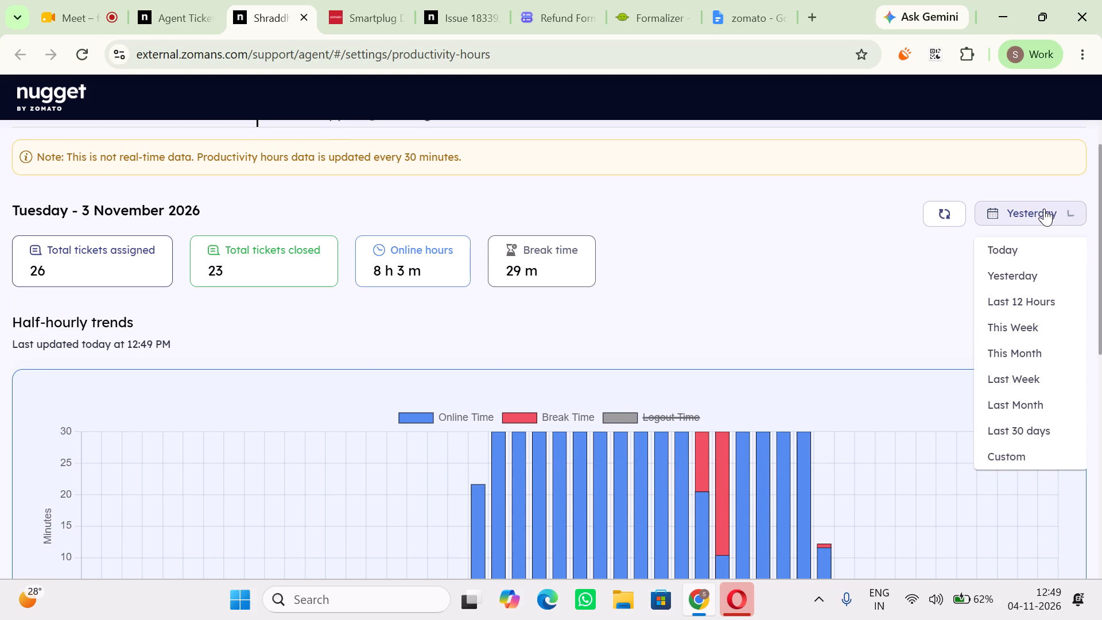
pyautogui.click(1008, 241)
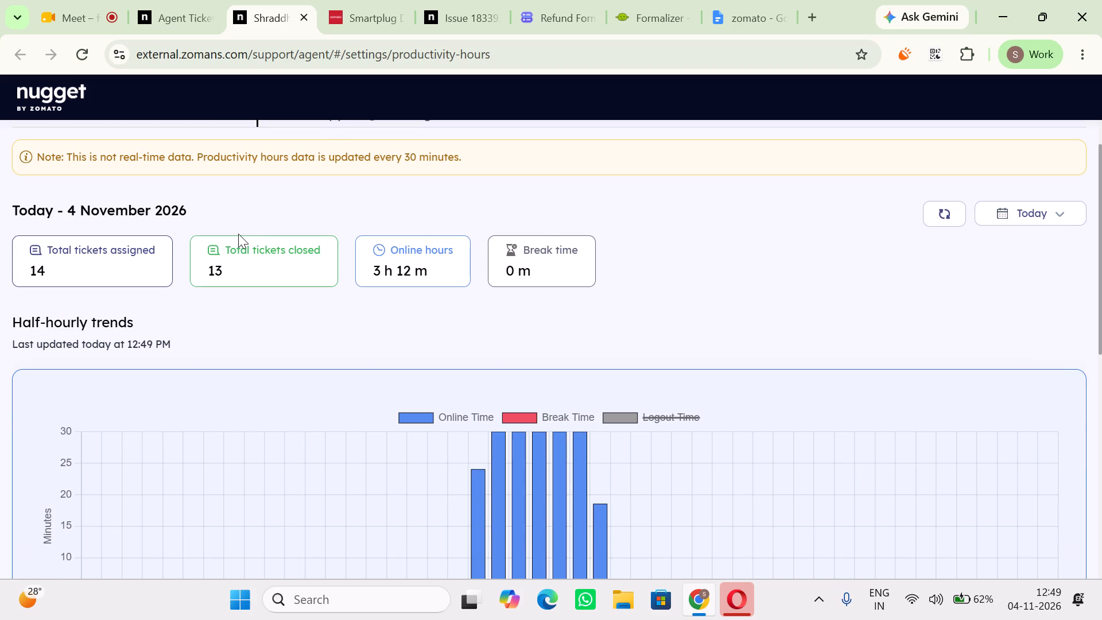
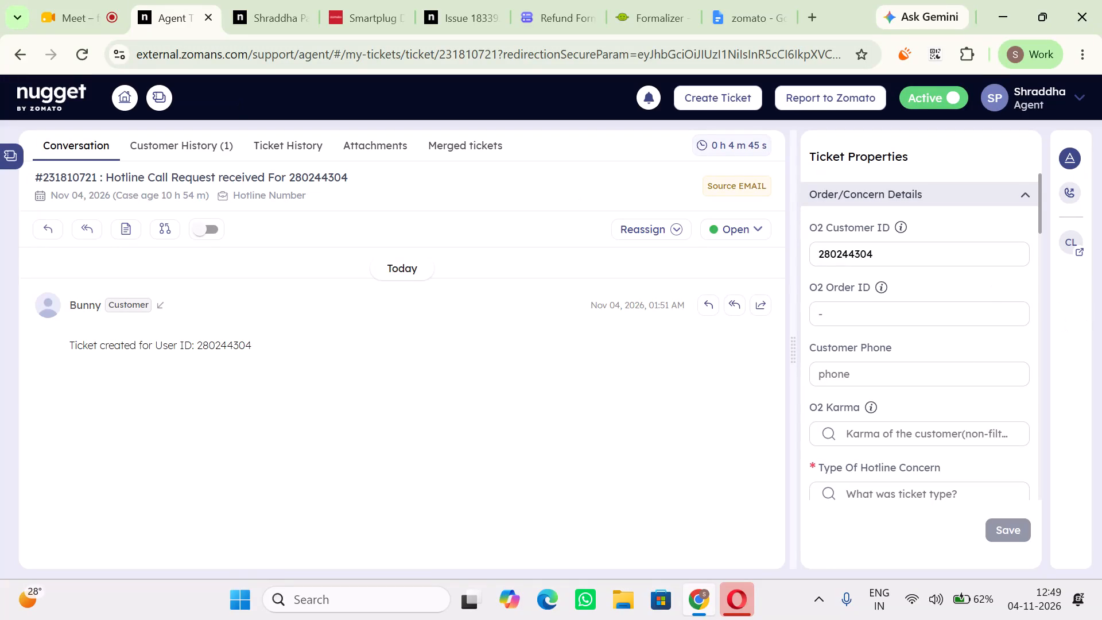
# Close the agent's productivity hours page.
pyautogui.click(288, 34)
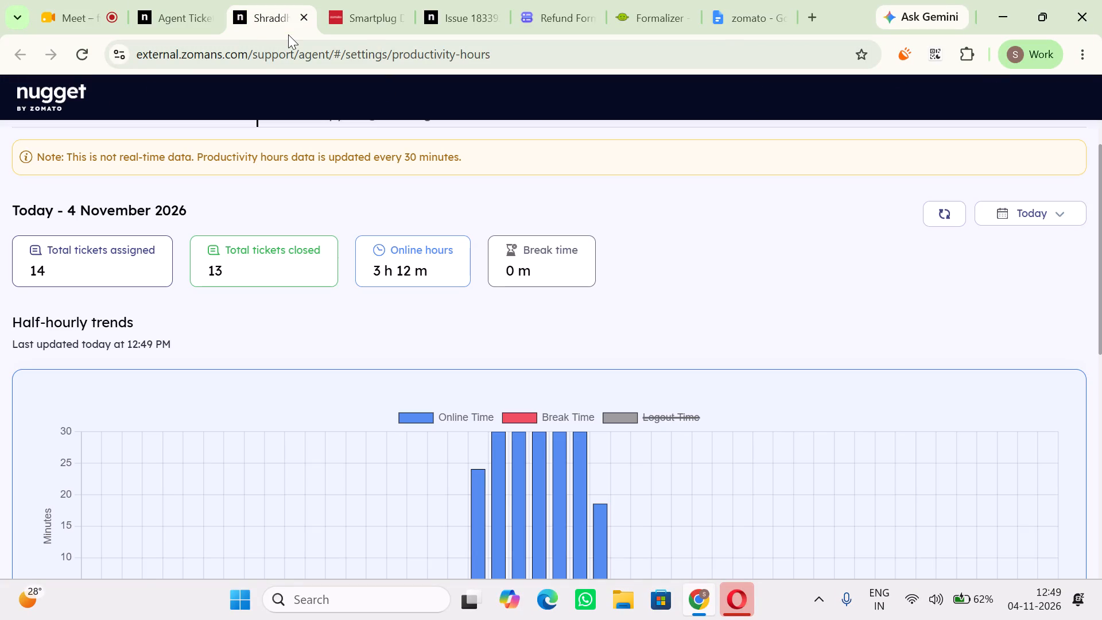
pyautogui.click(374, 5)
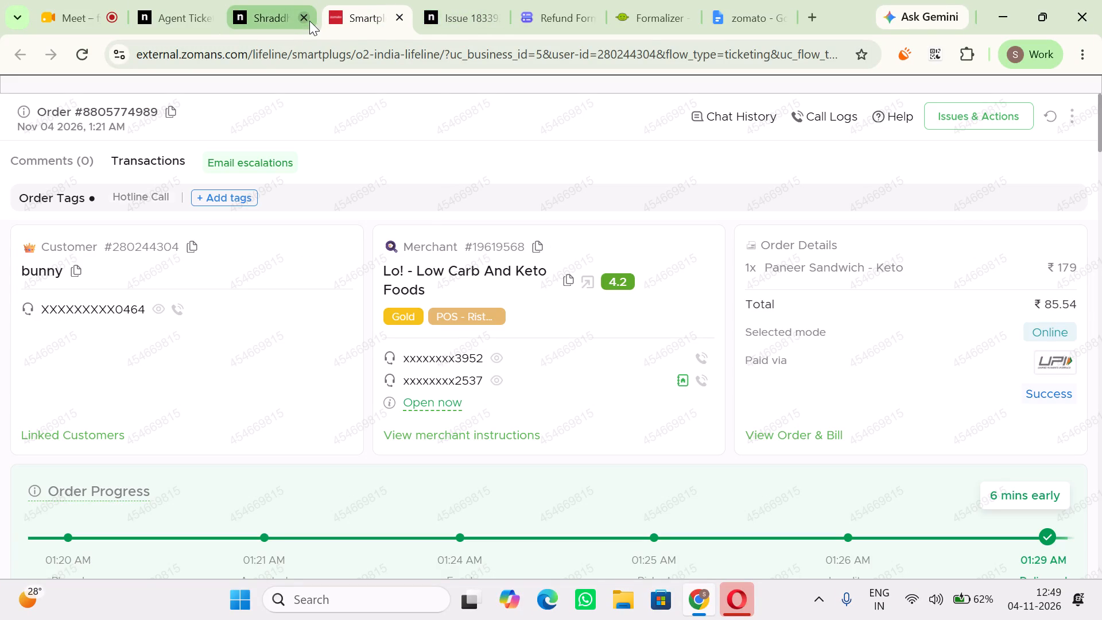
pyautogui.click(309, 21)
# Check the customer overview for the karma level, and set the ticket's O2 Karma to Bronze and Type Of Hotline Concern to Did not answer.
pyautogui.click(33, 267)
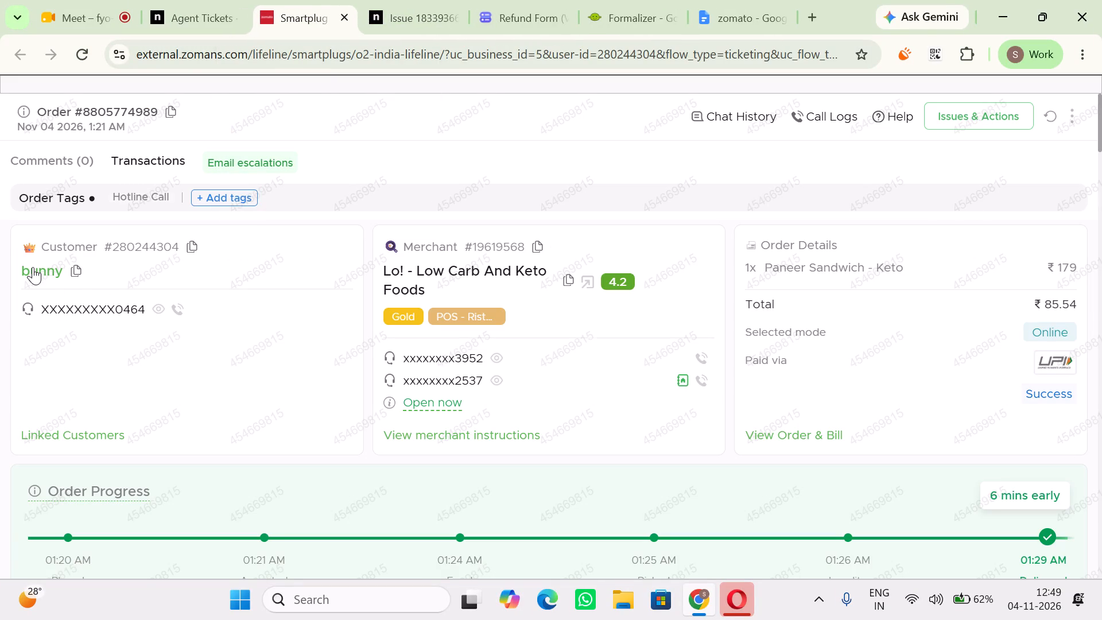
pyautogui.click(178, 16)
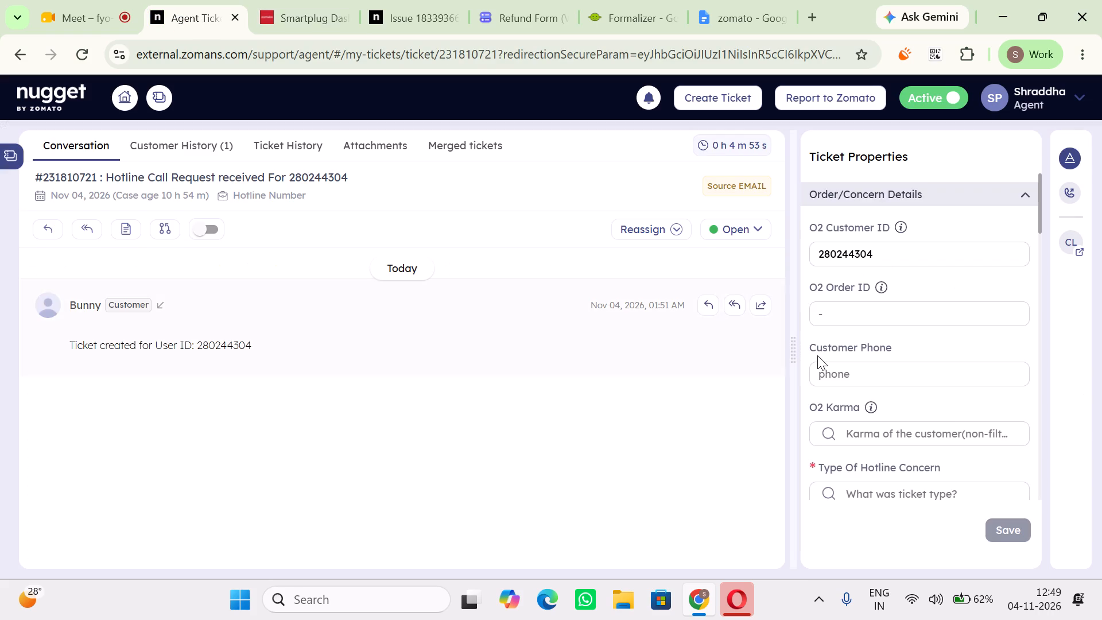
pyautogui.scroll(-1, 935, 407)
pyautogui.click(883, 376)
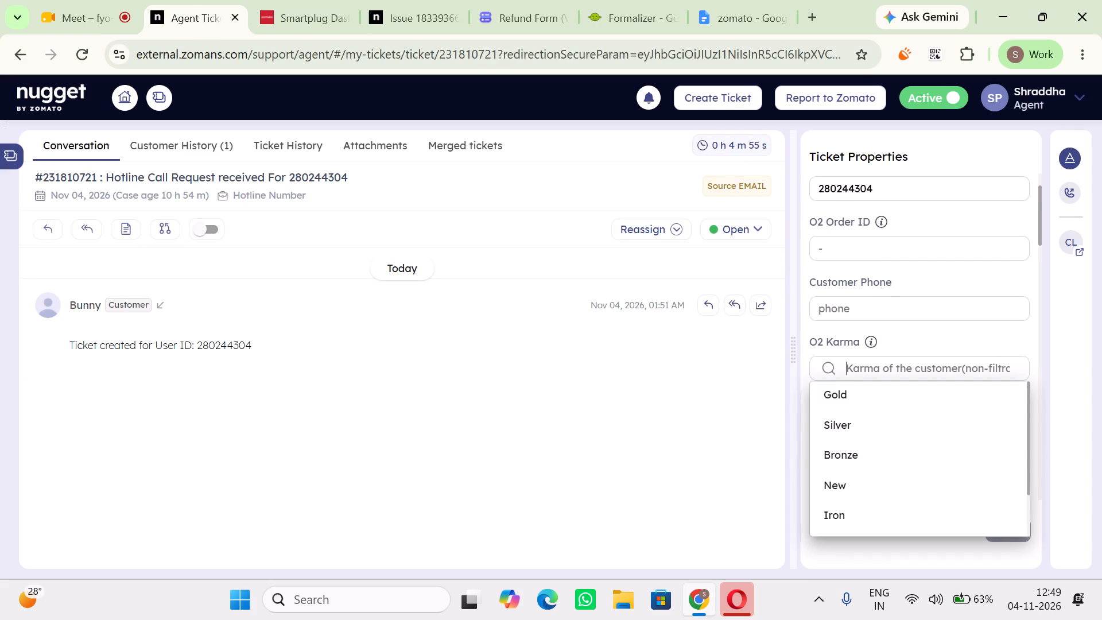
pyautogui.click(860, 456)
pyautogui.scroll(-1, 860, 456)
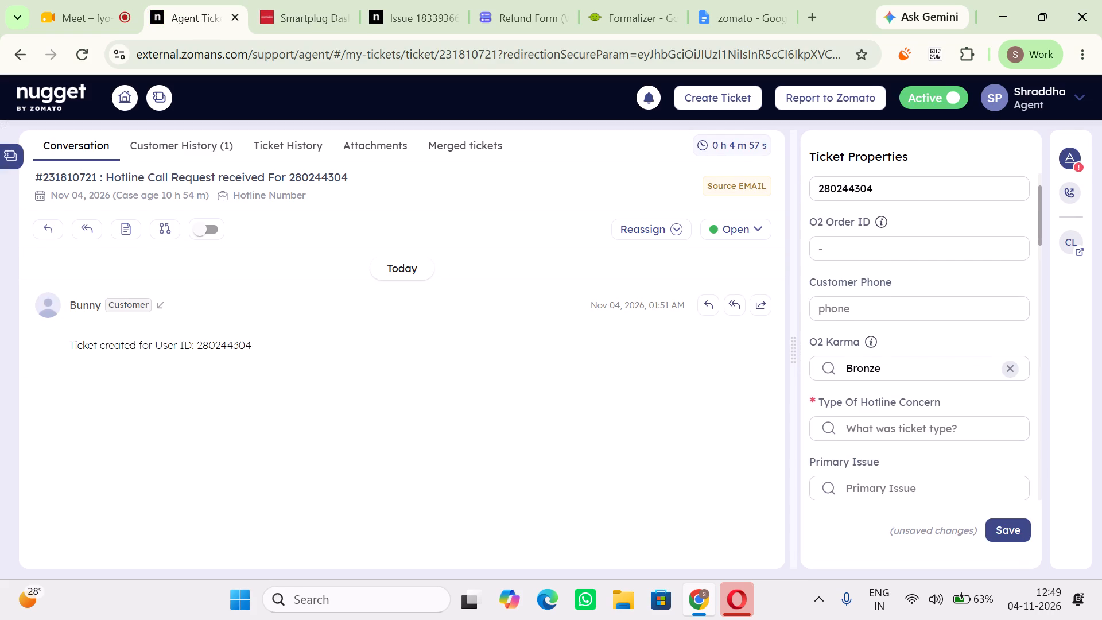
pyautogui.scroll(-1, 860, 456)
pyautogui.click(872, 430)
pyautogui.click(837, 330)
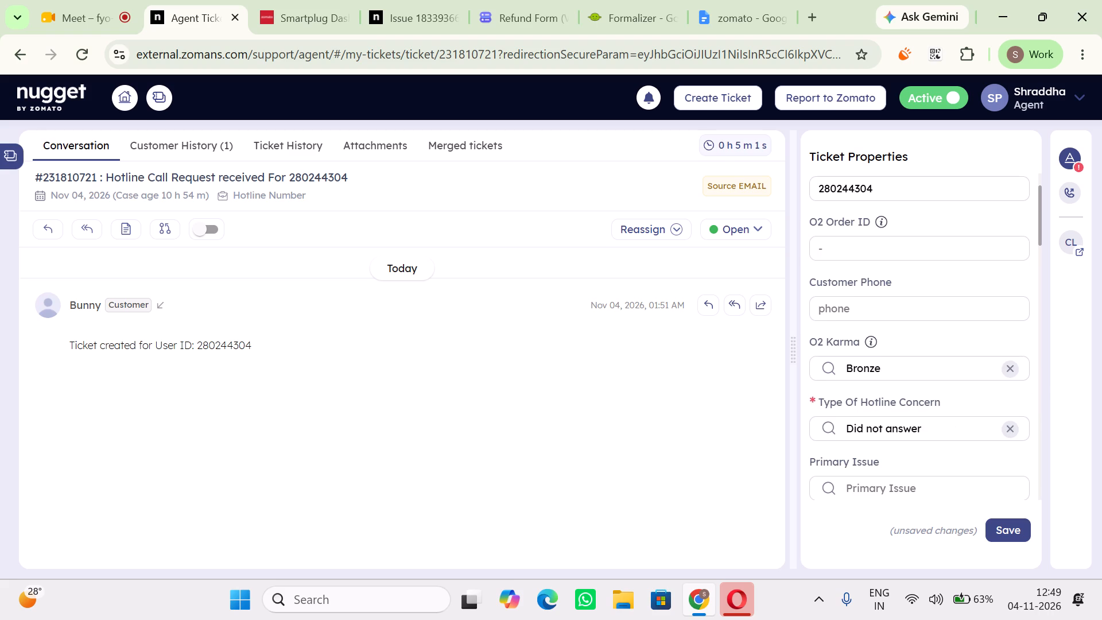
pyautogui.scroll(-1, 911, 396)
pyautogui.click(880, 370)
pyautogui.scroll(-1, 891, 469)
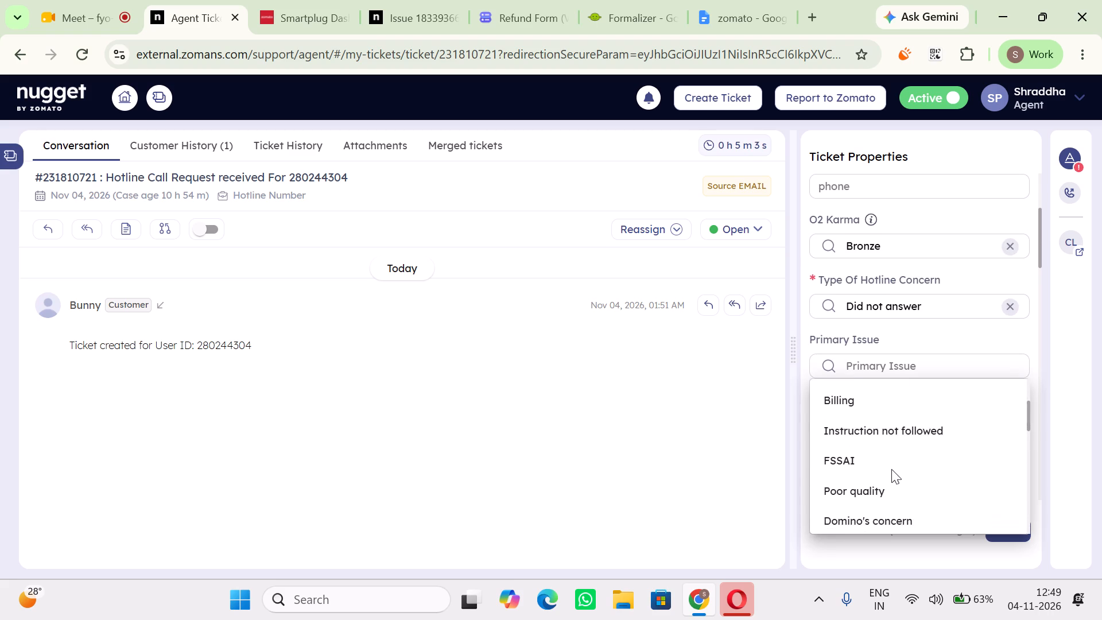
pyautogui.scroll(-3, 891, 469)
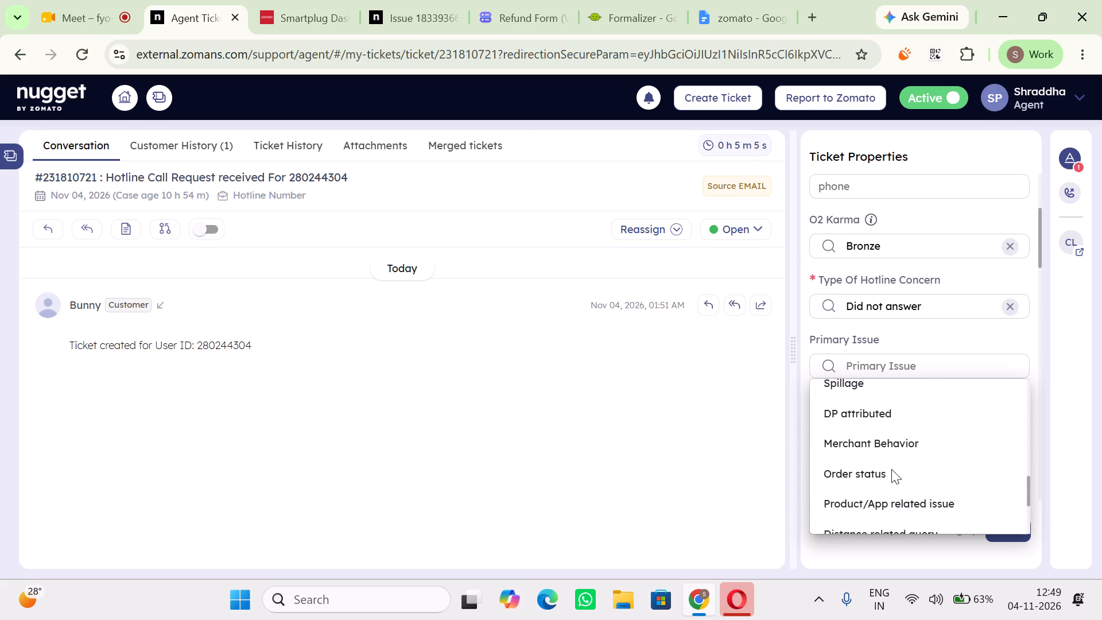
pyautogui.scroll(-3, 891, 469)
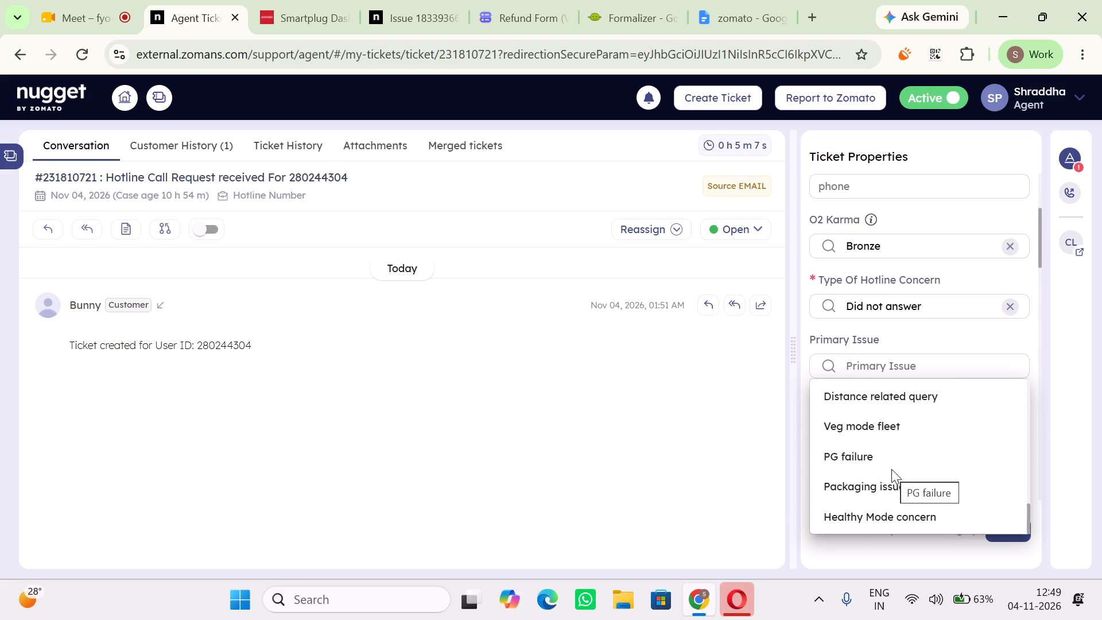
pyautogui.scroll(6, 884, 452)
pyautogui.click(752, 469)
# Look through the remaining property fields and save the ticket properties.
pyautogui.scroll(-4, 945, 448)
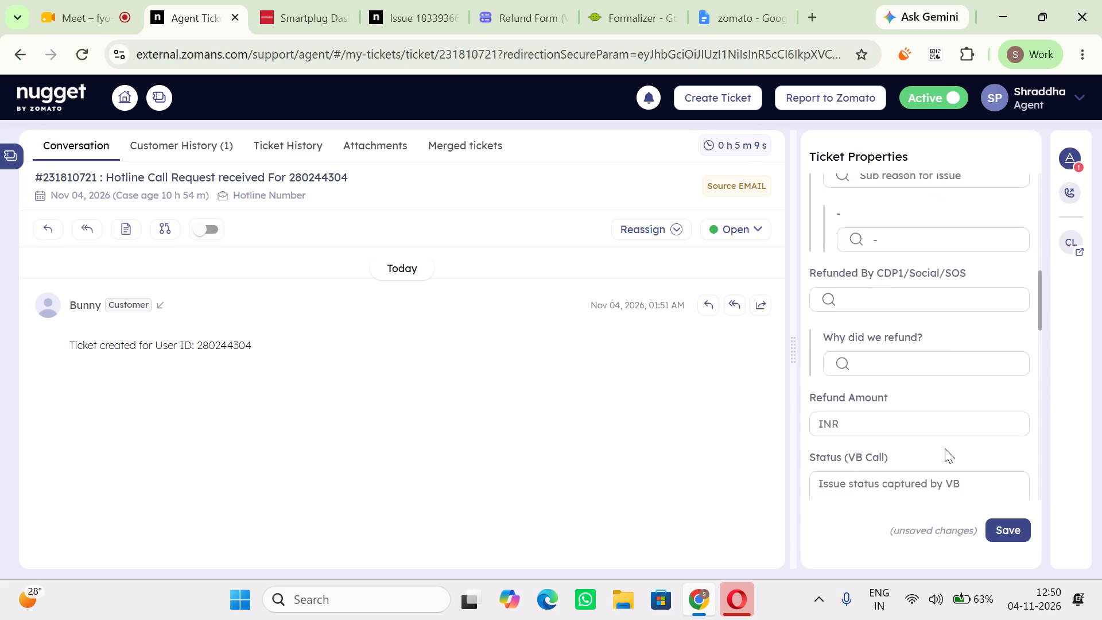
pyautogui.scroll(-1, 945, 448)
pyautogui.scroll(12, 945, 448)
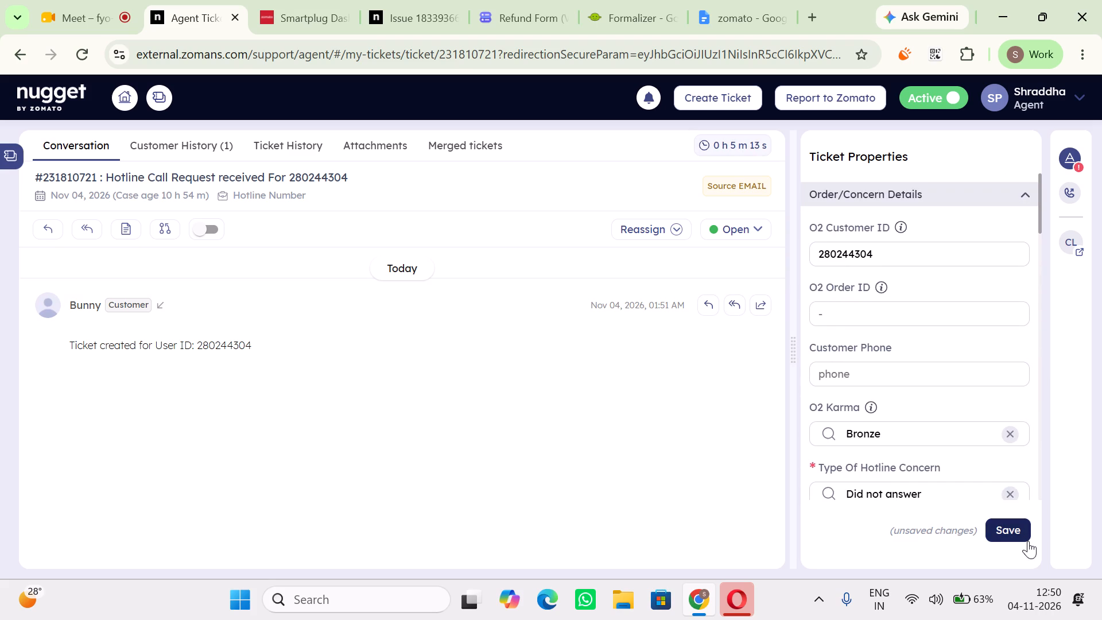
pyautogui.click(1010, 532)
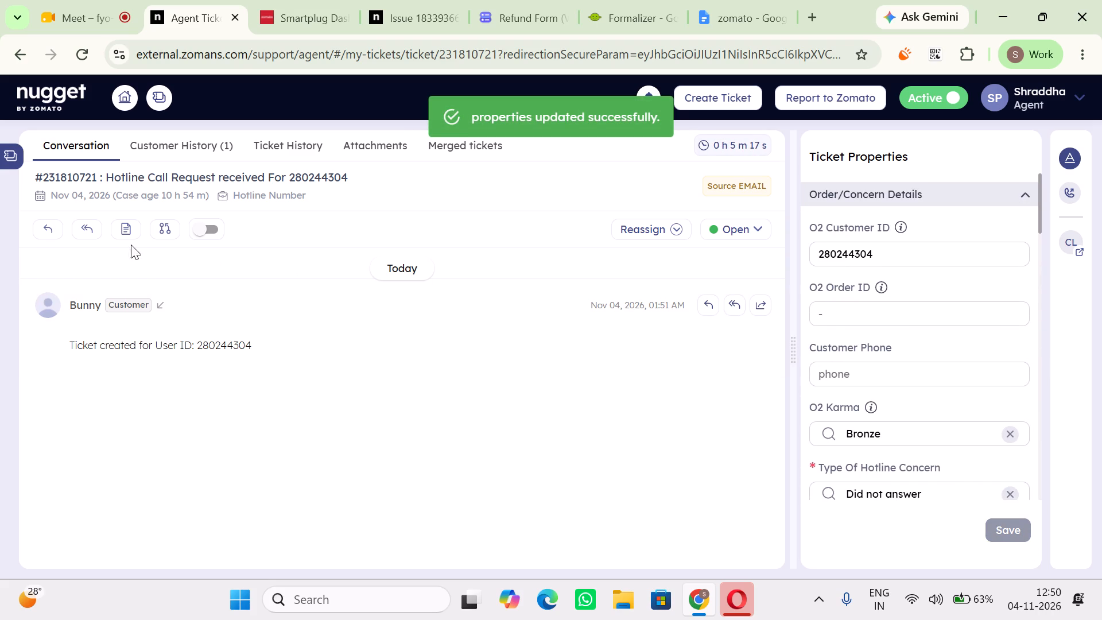
# Add the copied private note "Did not answer’" to the ticket.
pyautogui.click(116, 228)
pyautogui.hotkey('ctrl', 'v')
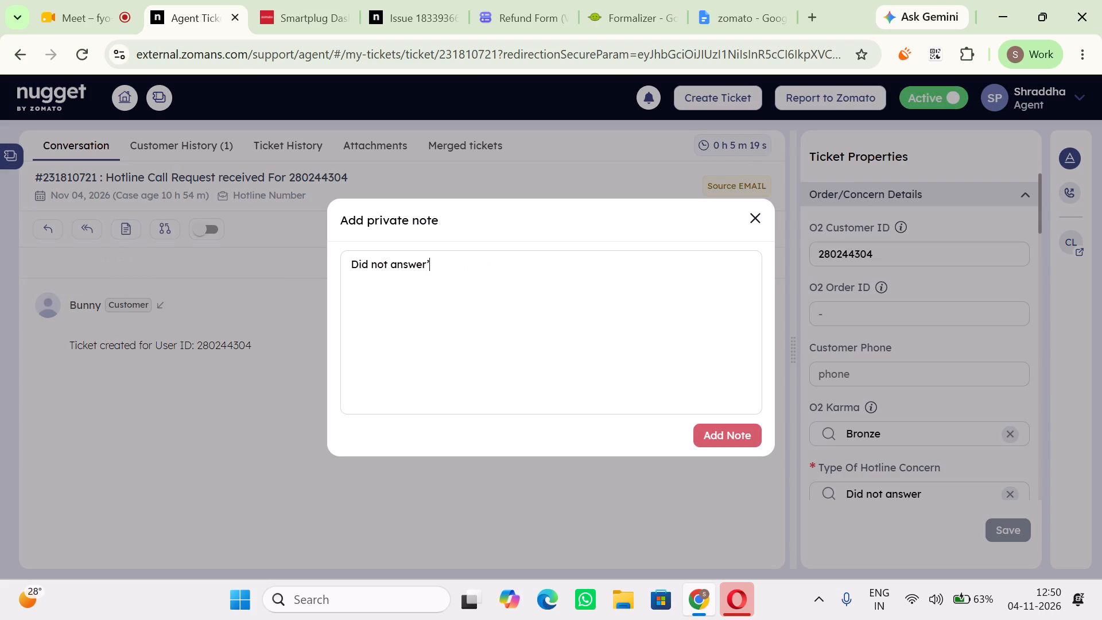
pyautogui.click(715, 431)
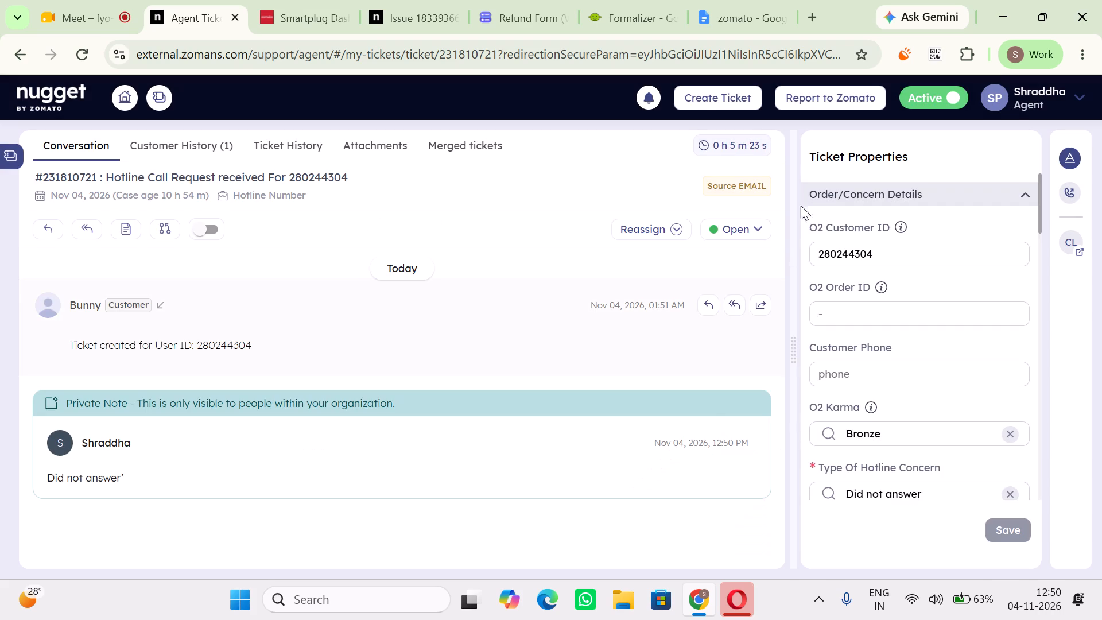
# Open the ticket's status options.
pyautogui.click(748, 231)
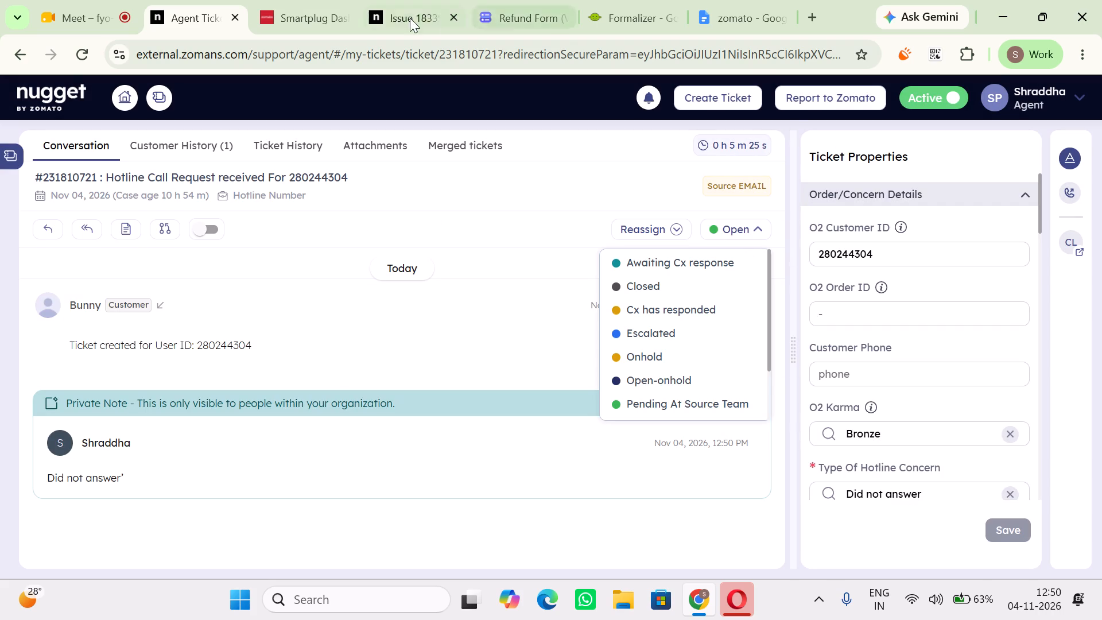
# Dismiss the customer overview in the order dashboard and review the order's call history.
pyautogui.click(257, 0)
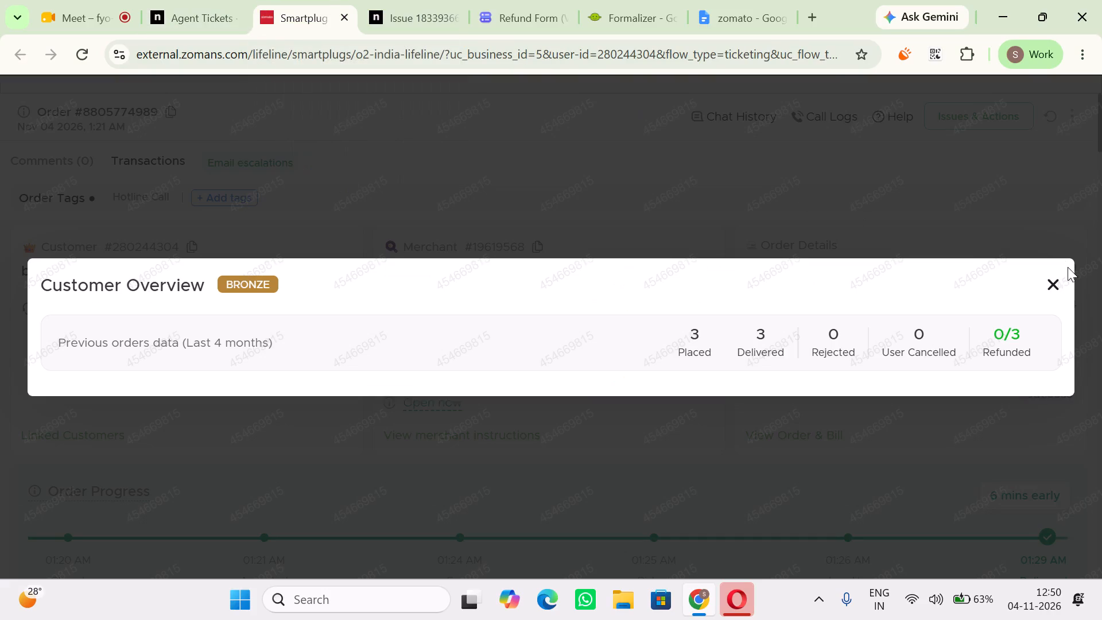
pyautogui.click(1043, 291)
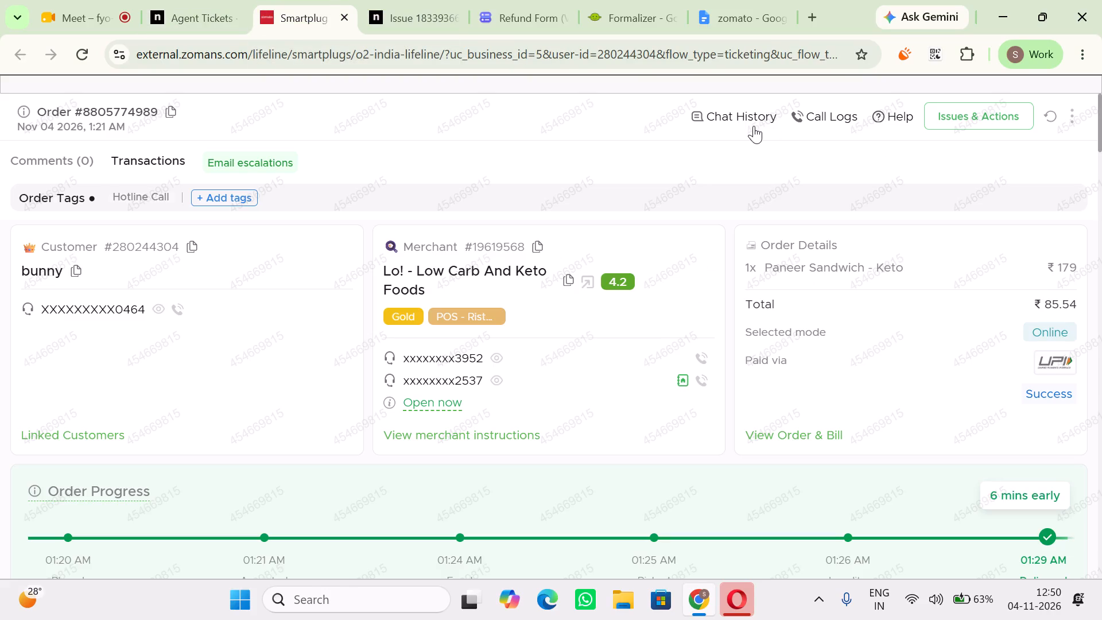
pyautogui.click(809, 115)
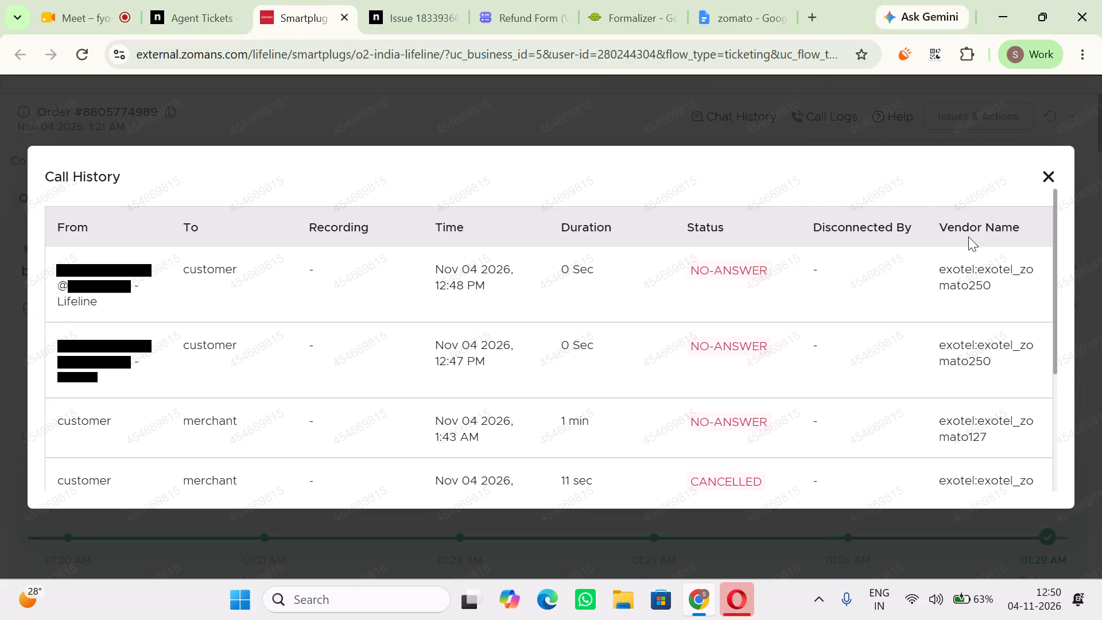
pyautogui.click(1036, 185)
pyautogui.click(1050, 175)
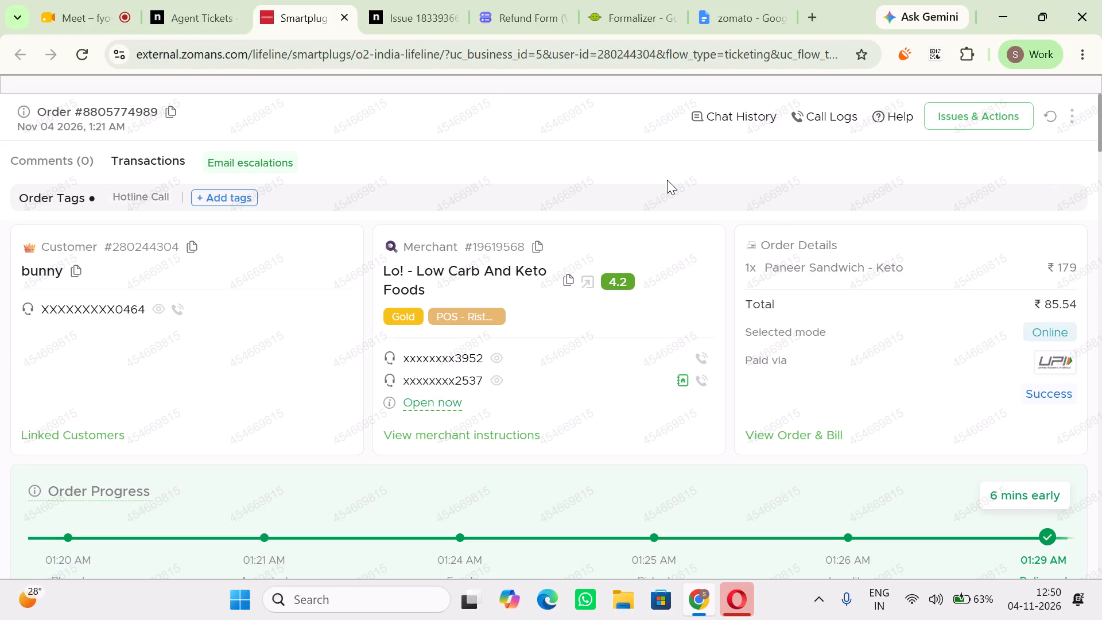
# Close the Smartplug order dashboard page and the old issue page beside it.
pyautogui.click(340, 16)
pyautogui.click(340, 16)
# Return to the hotline call request ticket and change its status to Closed.
pyautogui.click(193, 15)
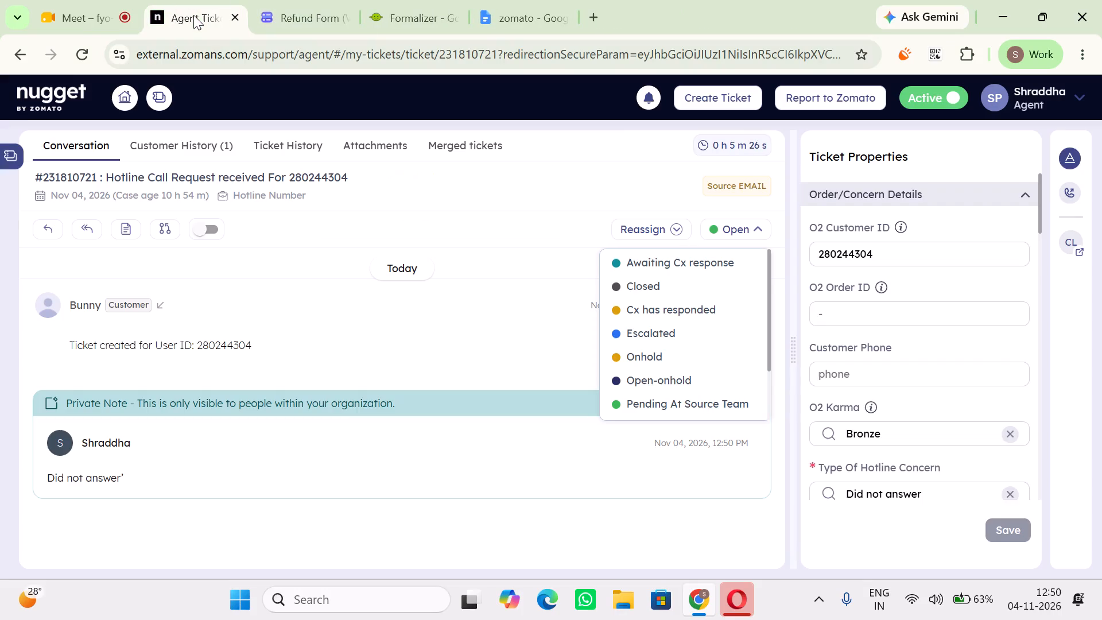
pyautogui.click(640, 293)
pyautogui.click(700, 361)
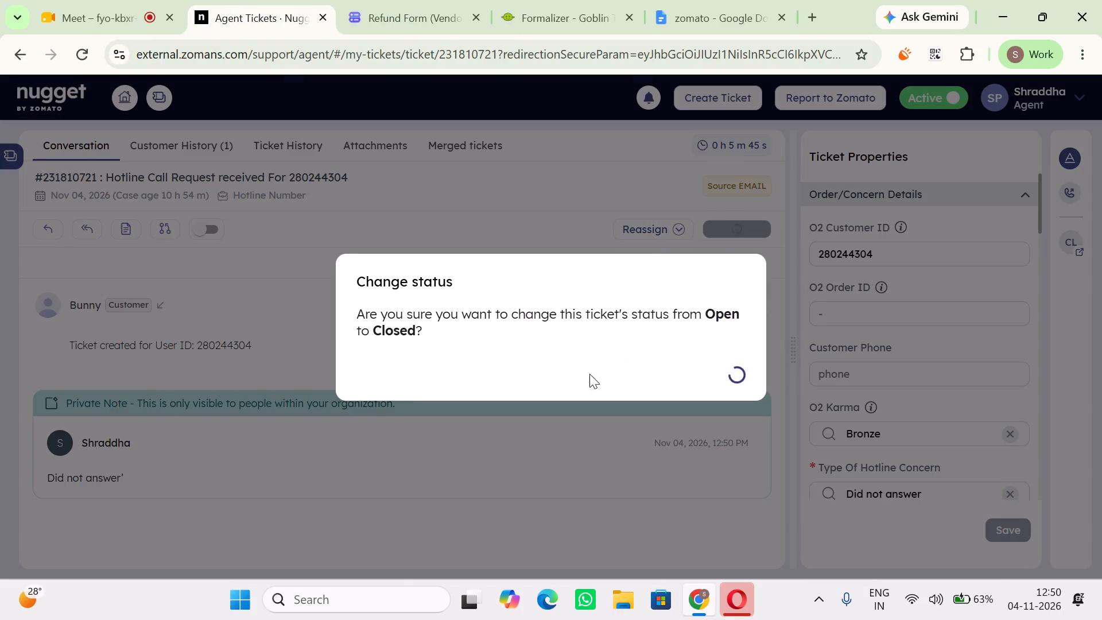
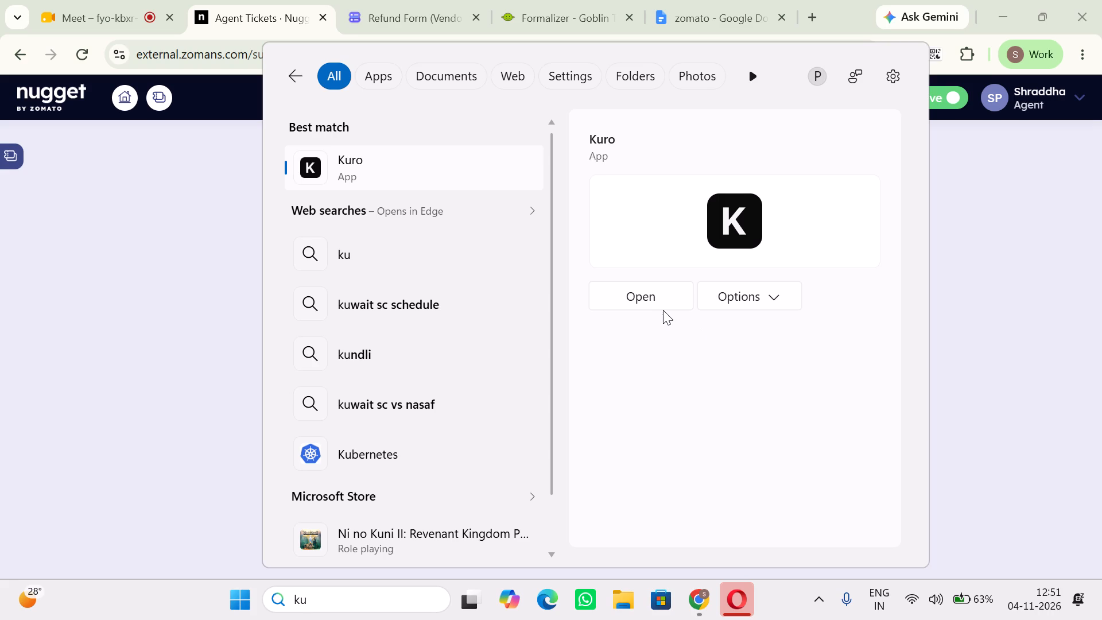
# Launch the Kuro app from the computer's search results.
pyautogui.click(640, 291)
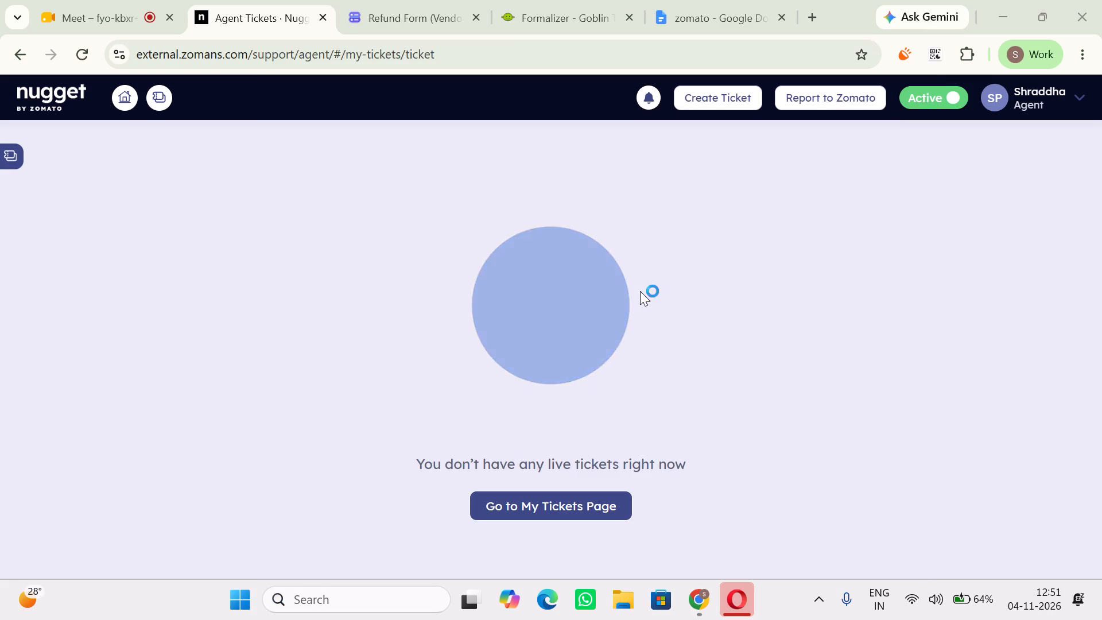